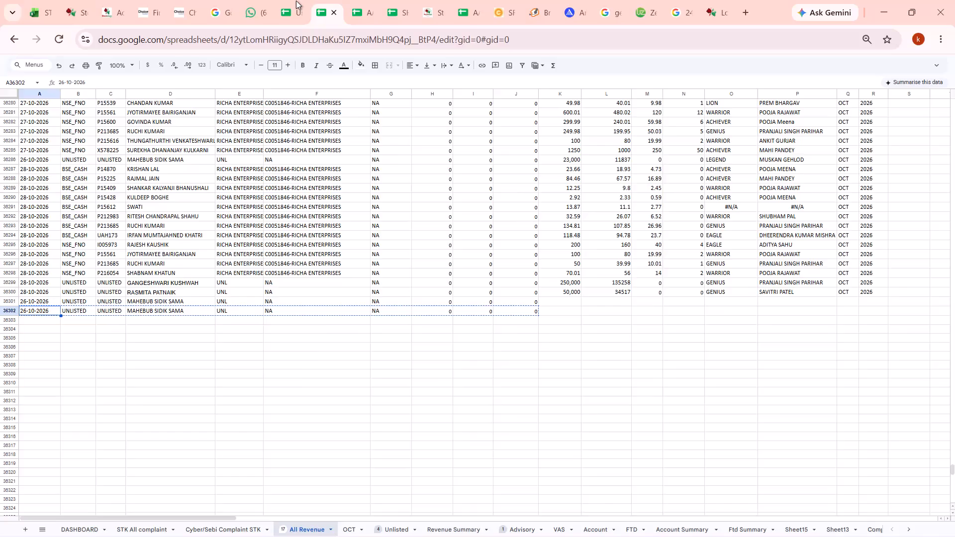
Compare the latest deals in the MK1 sheet with the last unlisted entries in the All Revenue sheet.
left_click(294, 0)
left_click(324, 368)
scroll(324, 368, "right", 1)
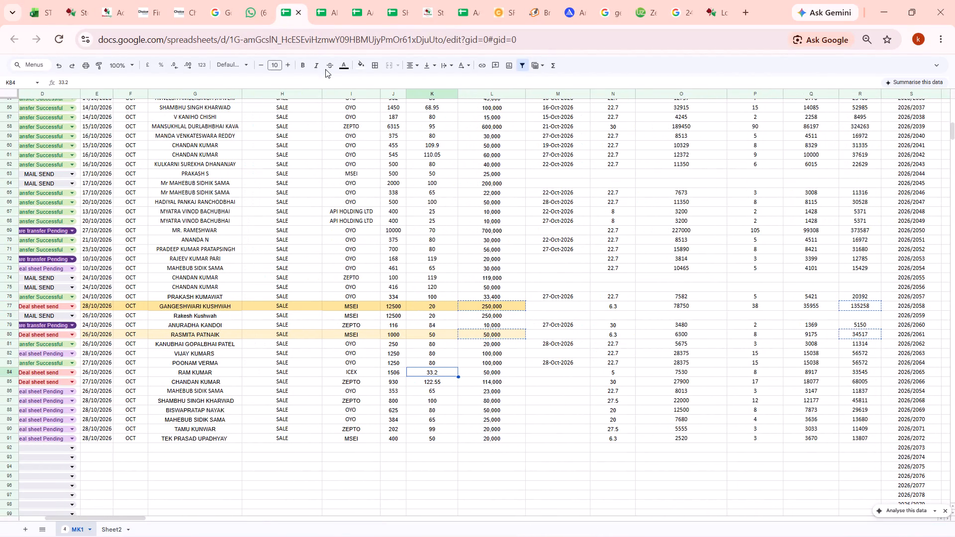
left_click(330, 0)
scroll(345, 270, "right", 1)
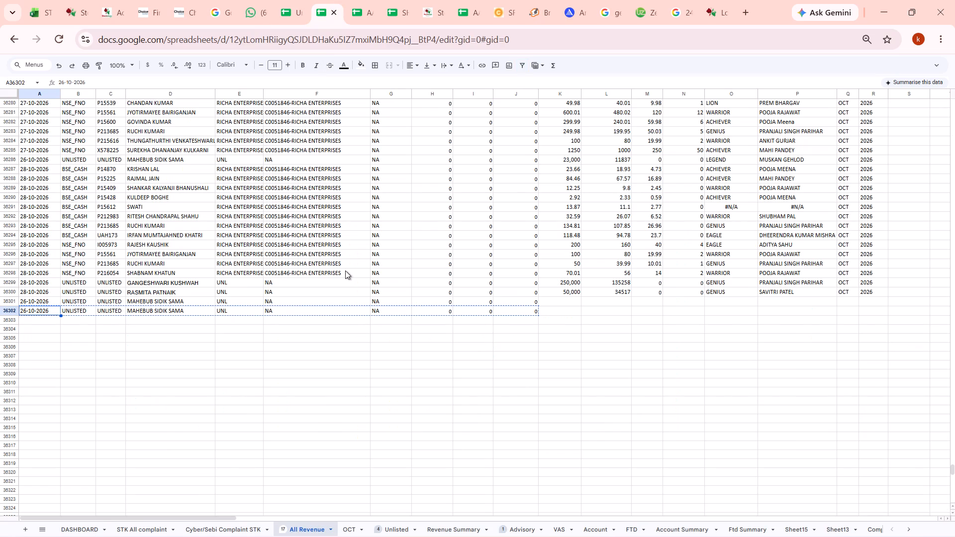
left_click(328, 303)
scroll(328, 303, "right", 1)
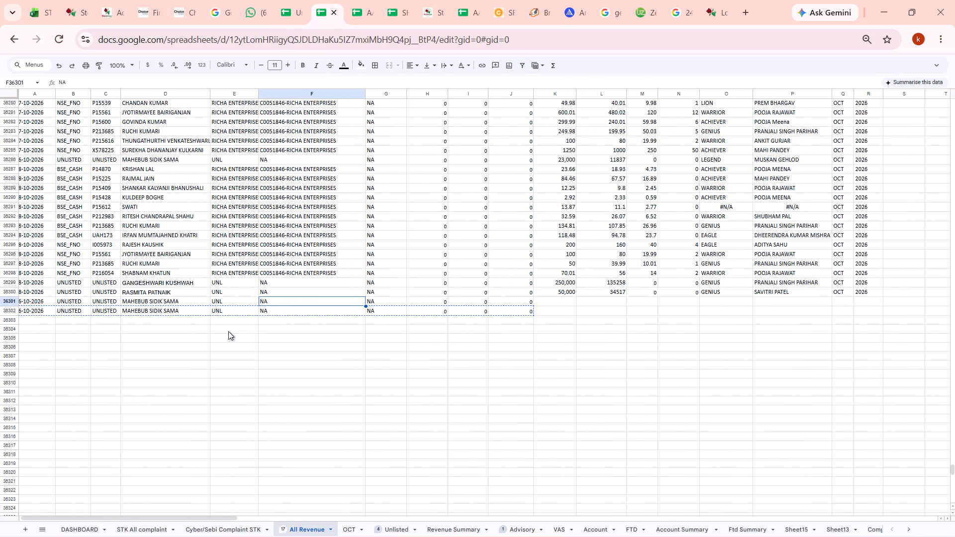
left_click(228, 331)
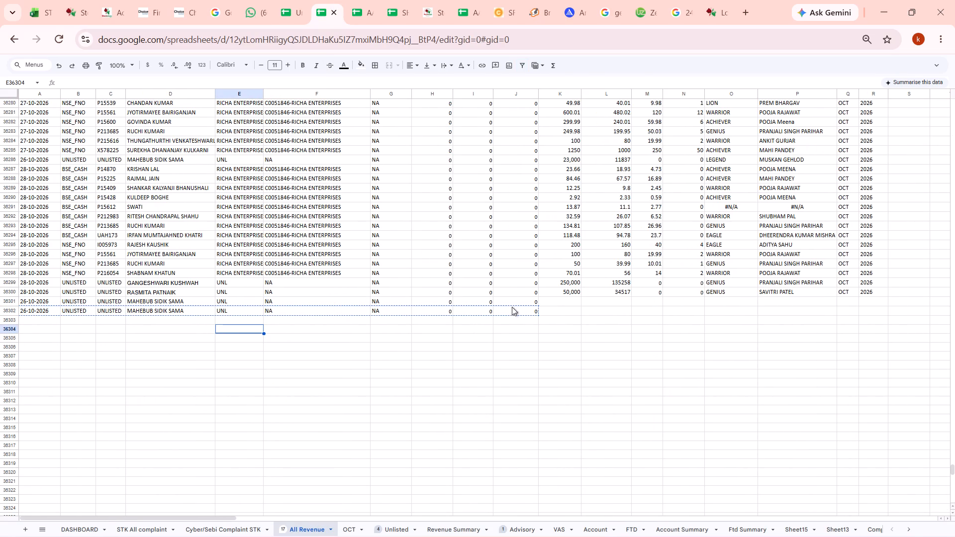
Copy columns A to J of the last unlisted entry, row 36302, into rows 36303 to 36305.
left_click(518, 311)
key("ctrl+shift+Left")
key("ctrl+c")
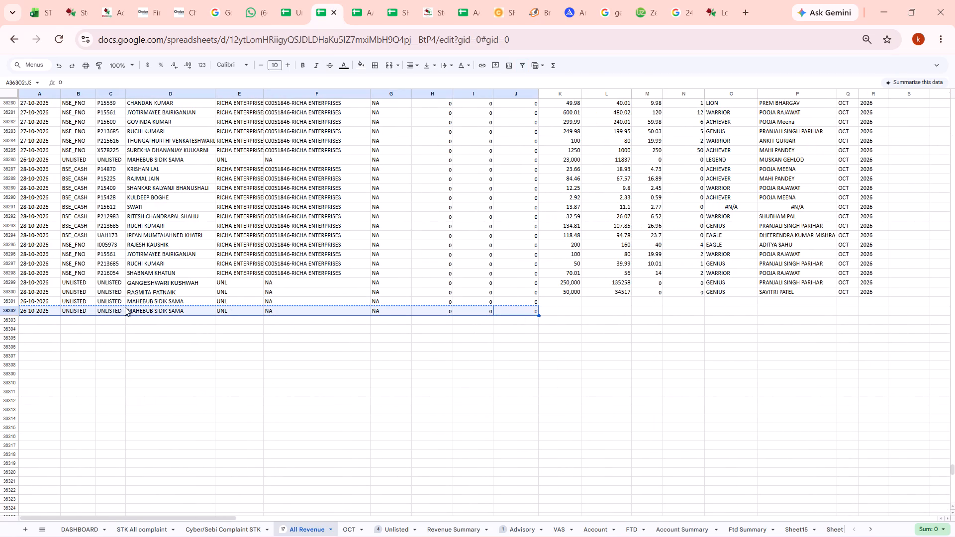
key("ctrl+Left")
key("shift+Down")
key("shift+Down")
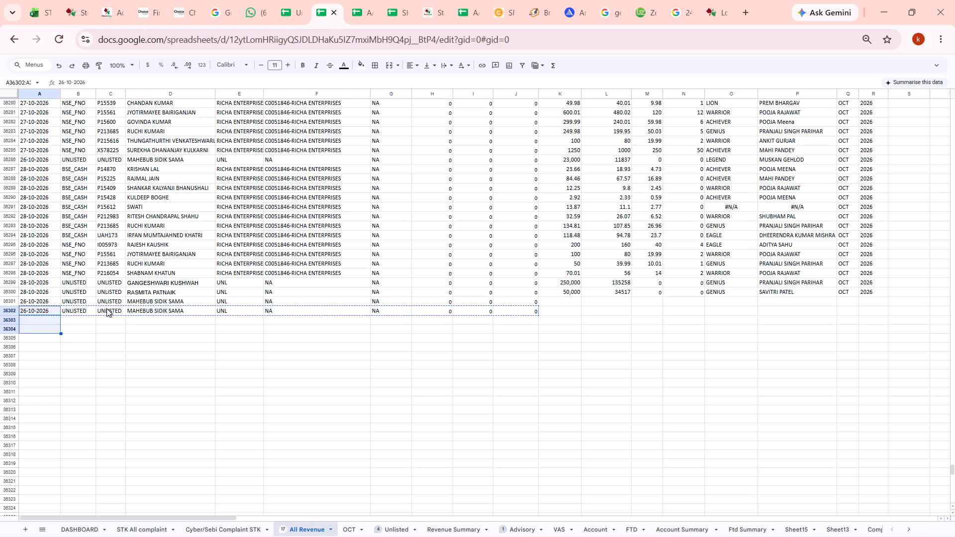
key("shift+Down")
key("ctrl+v")
Copy the date 28-10-2026 from row 36299 down column A through row 36305.
left_click(35, 285)
key("ctrl+c")
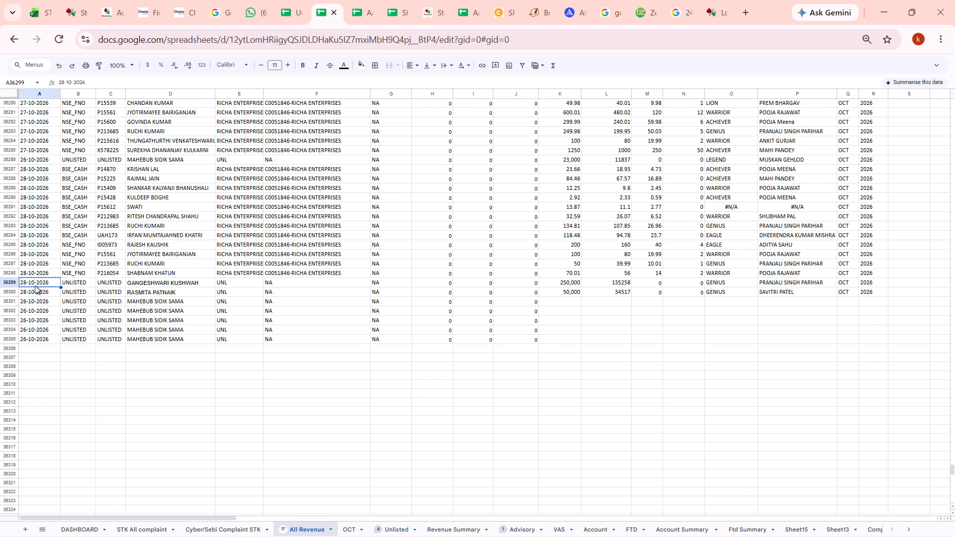
key("ctrl+shift+Down")
key("ctrl+v")
left_click(330, 313)
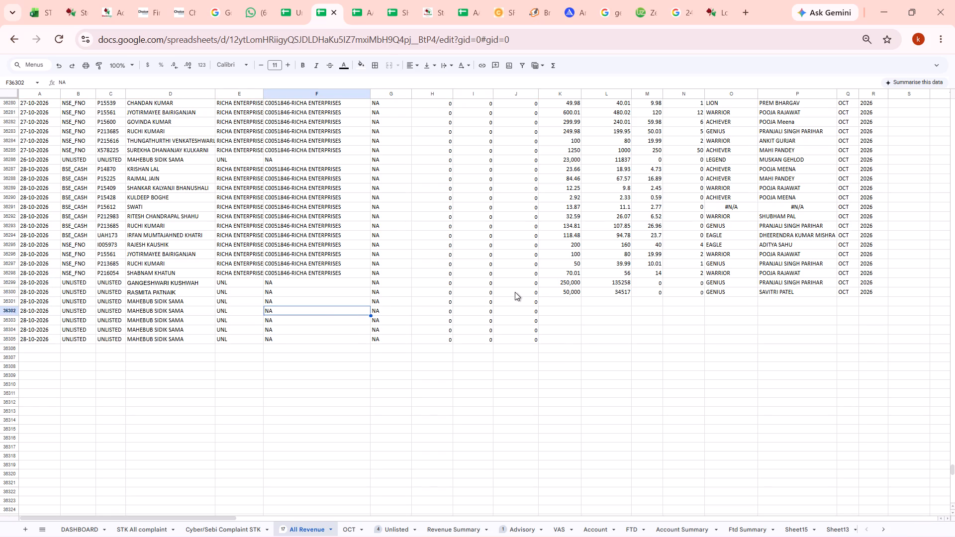
left_click(515, 292)
Examine the MK1 sheet for deals not marked UPDATED IN DASHBOARD, tracing row 86 from column V back to column A.
left_click(369, 0)
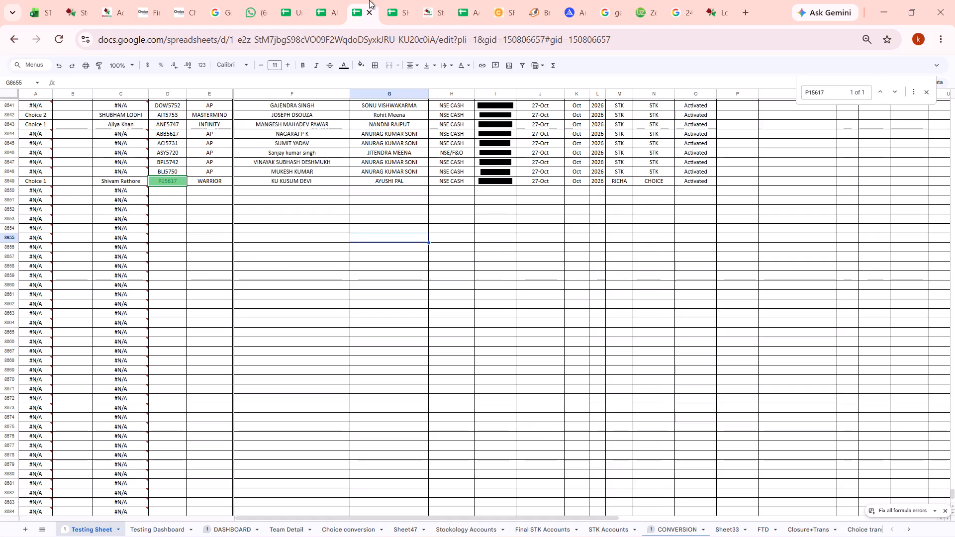
left_click(319, 0)
left_click(307, 0)
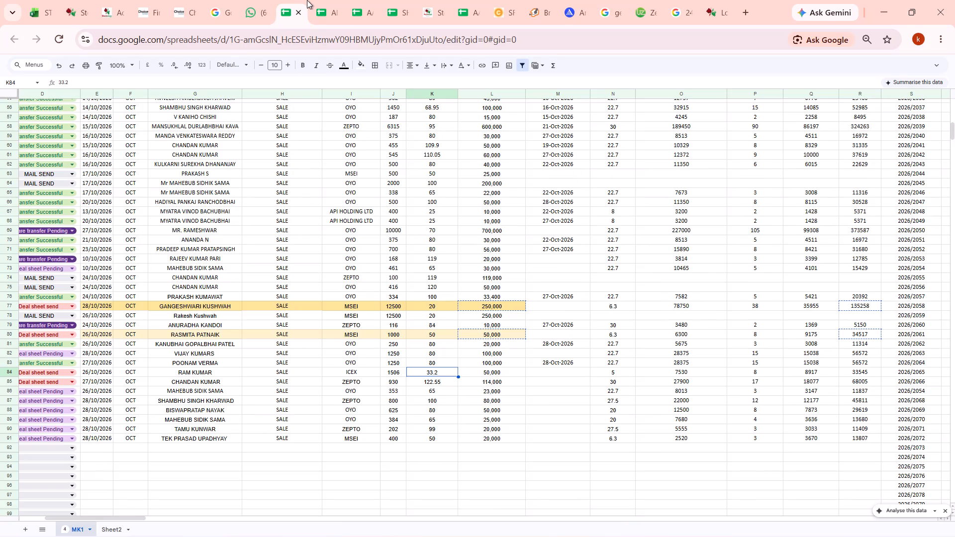
left_click(351, 319)
scroll(351, 319, "right", 1)
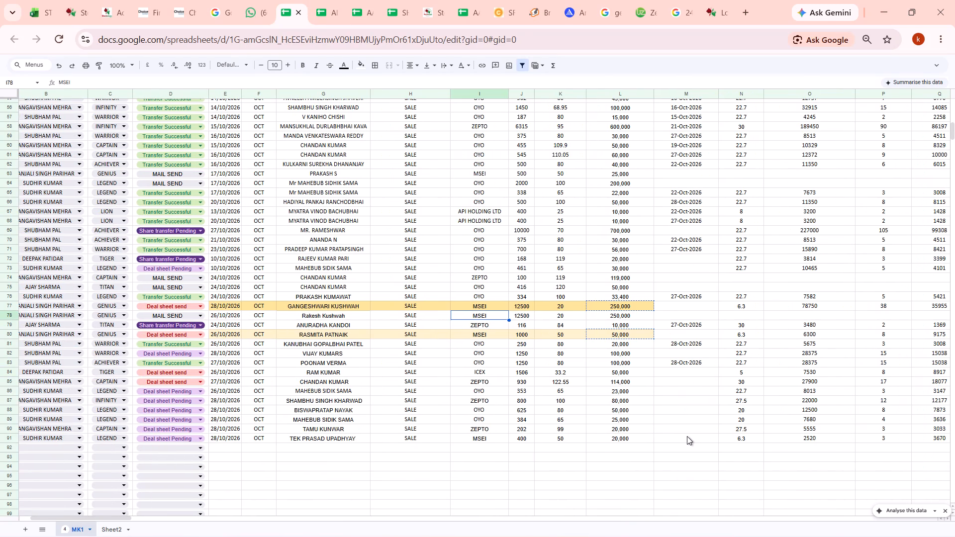
scroll(687, 436, "left", 7)
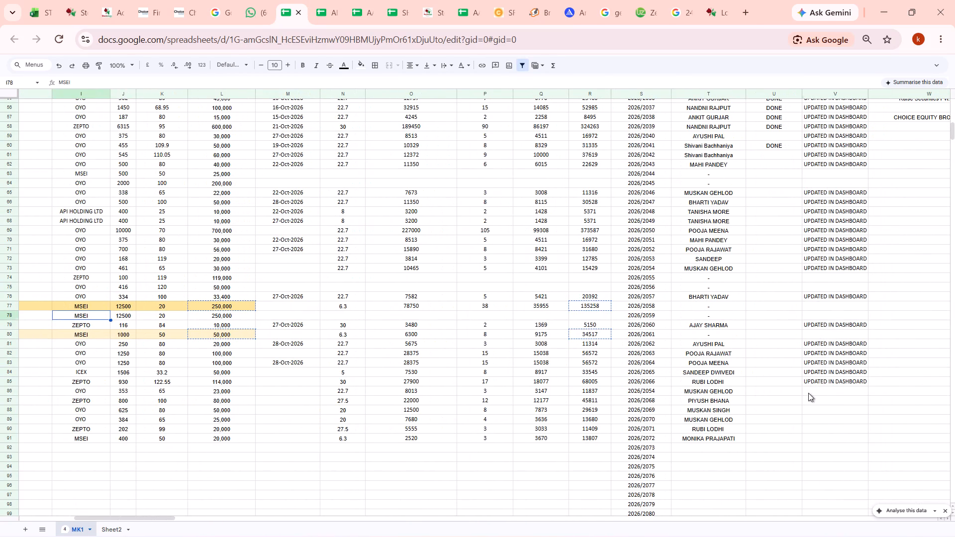
left_click(808, 393)
key("ctrl+shift+Left")
key("ctrl+shift+Left")
key("ctrl+shift+Left")
key("ctrl+shift+Left")
key("ctrl+shift+Left")
key("ctrl+shift+Left")
key("ctrl+shift+Left")
key("ctrl+shift+Left")
key("ctrl+shift+Left")
key("ctrl+shift+Left")
key("ctrl+shift+Left")
key("ctrl+shift+Left")
key("ctrl+shift+Left")
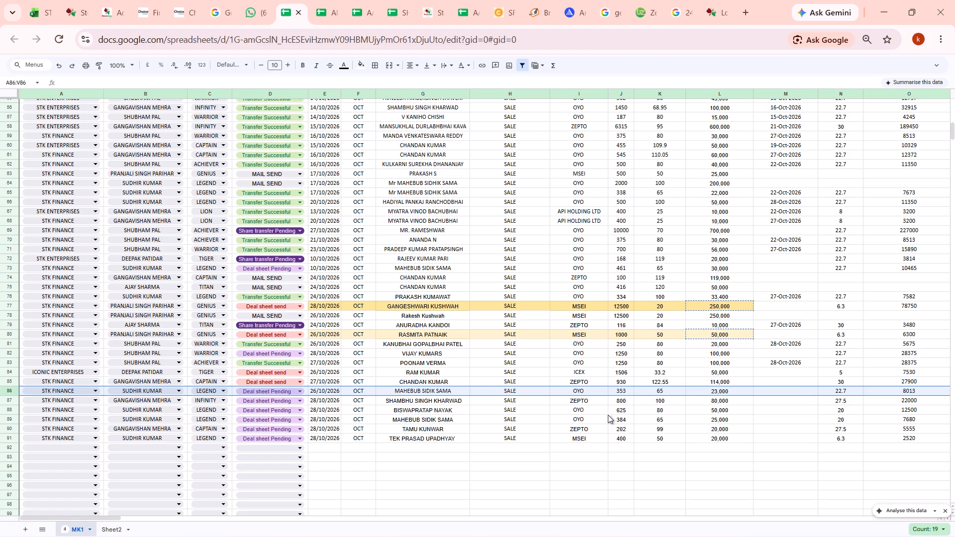
Select the client names in column G of the MK1 sheet, rows 86 to 90.
left_click_drag(442, 388, 437, 432)
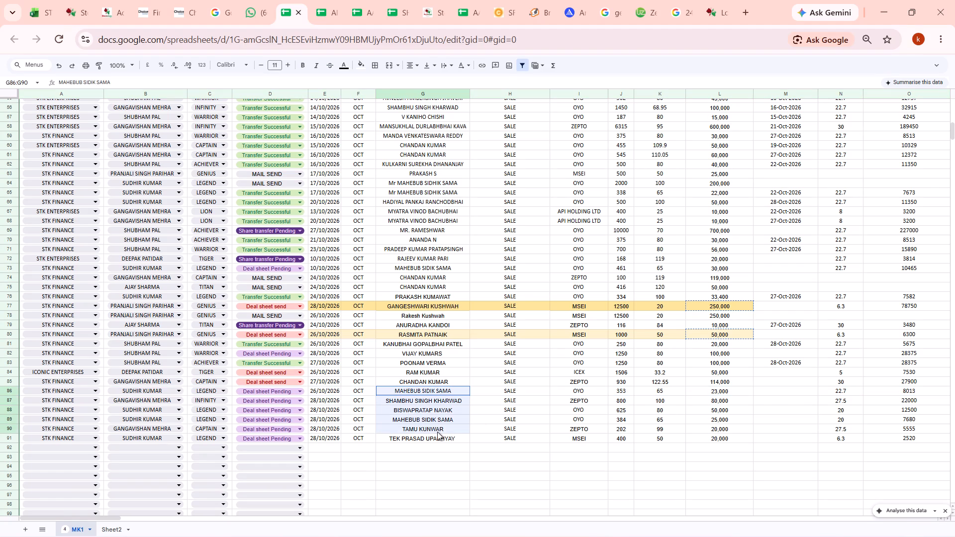
Examine the pending deals in rows 86 to 91 of the MK1 sheet, from column G across to column V.
left_click_drag(437, 432, 437, 436)
scroll(437, 436, "left", 6)
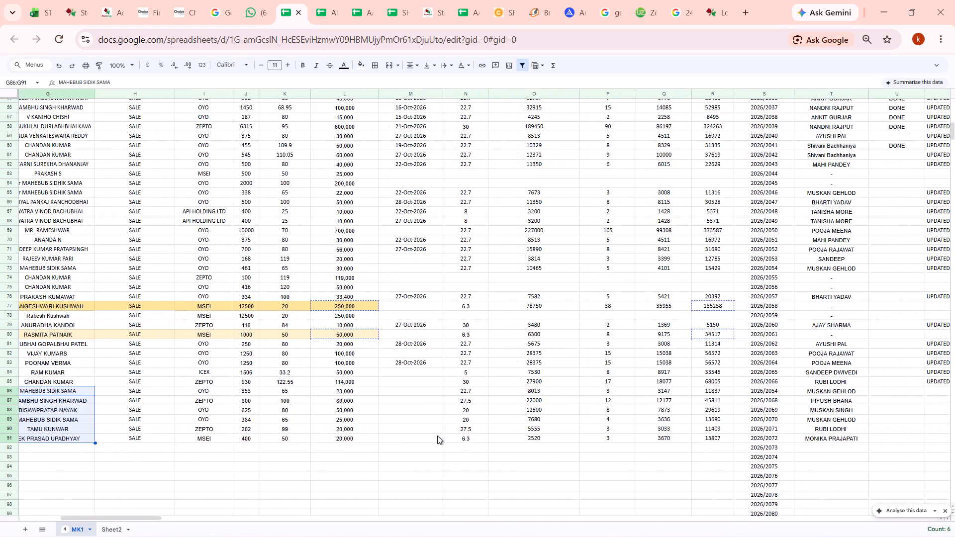
scroll(437, 436, "left", 2)
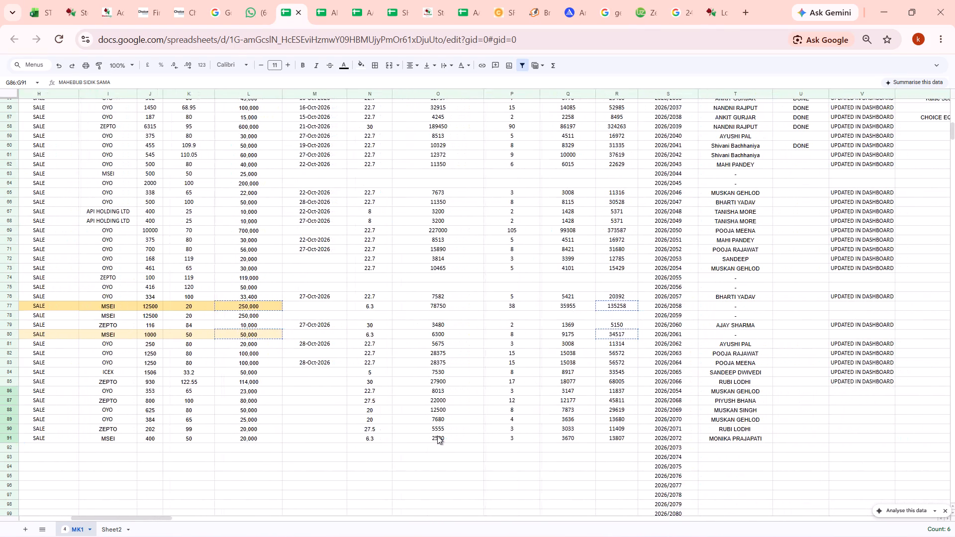
key("ctrl+shift+Right")
key("ctrl+shift+Right")
key("ctrl+shift+Right")
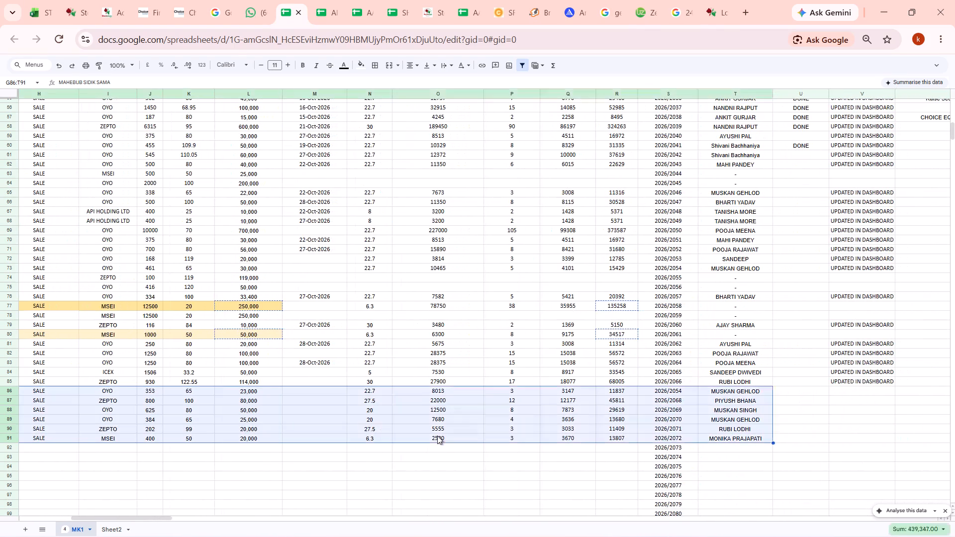
key("shift+Right")
key("shift+Right")
scroll(437, 436, "right", 1)
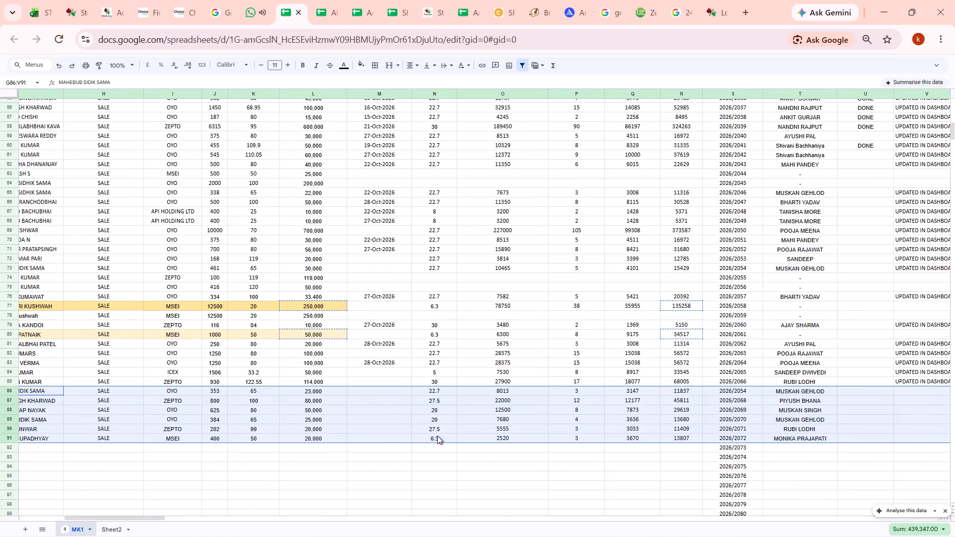
scroll(437, 436, "right", 2)
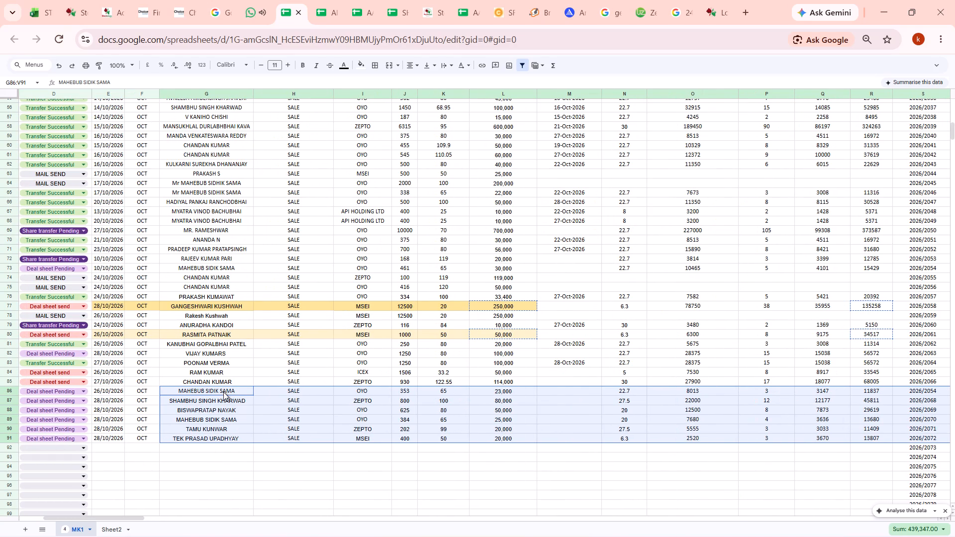
Copy the client names from MK1 cells G86 to G91 into All Revenue column D starting at row 36301, left-aligned.
left_click_drag(223, 392, 221, 440)
key("ctrl+c")
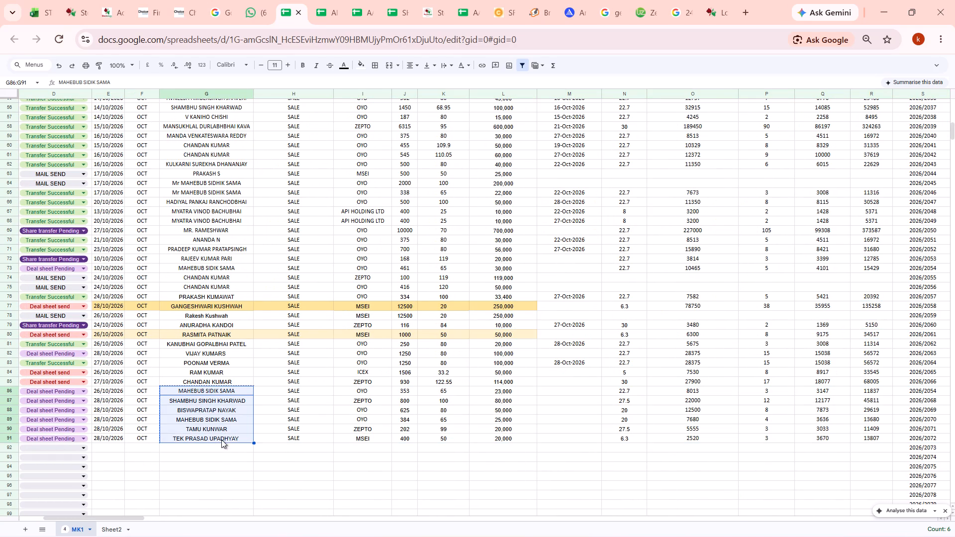
left_click(325, 0)
left_click(172, 305)
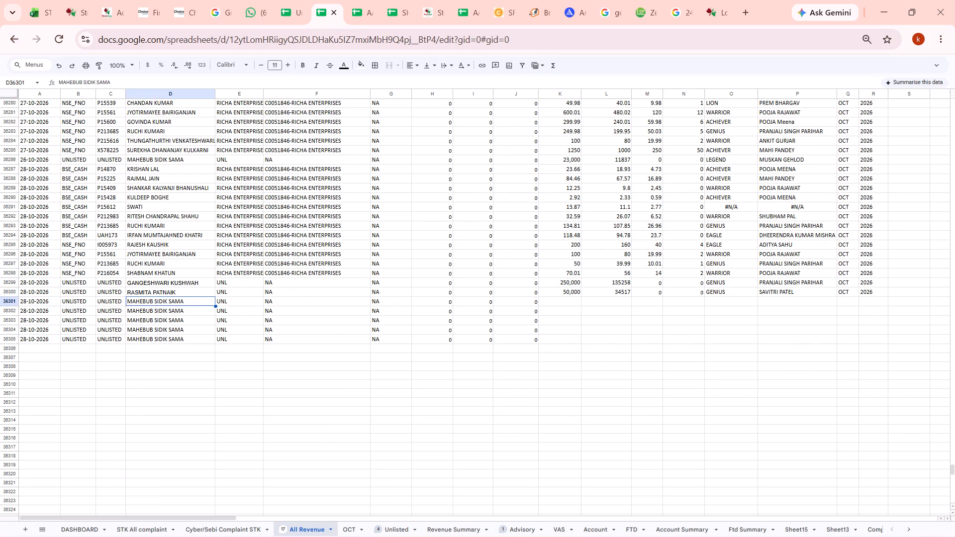
key("ctrl+v")
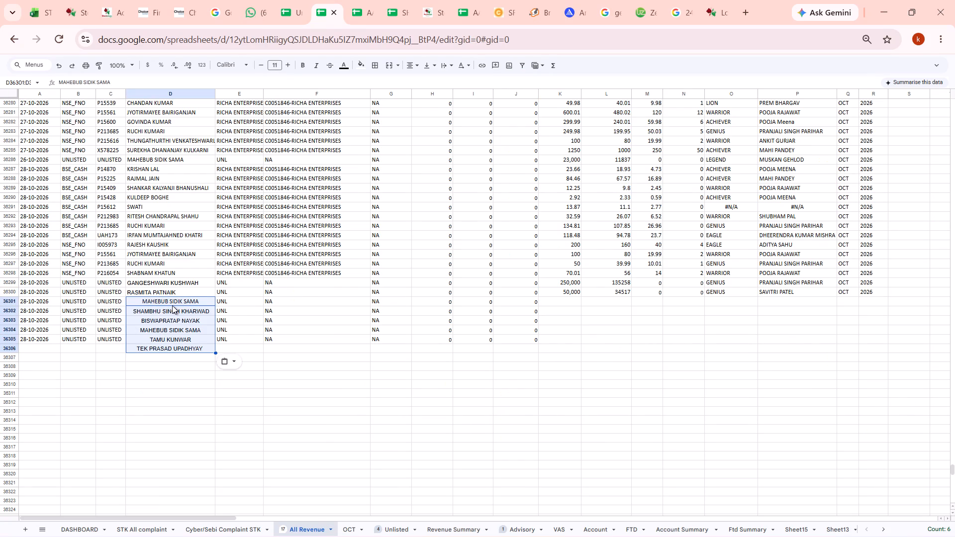
left_click(417, 70)
left_click(408, 85)
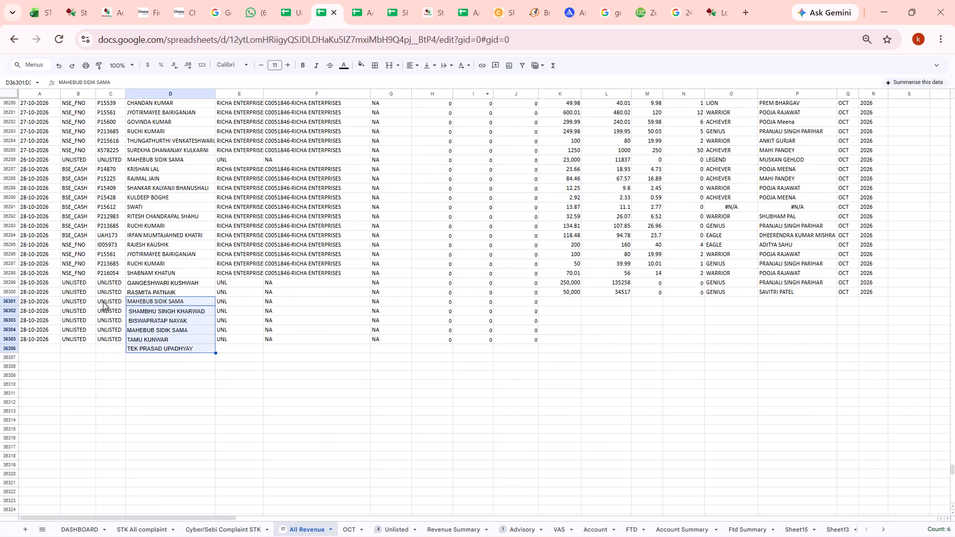
Complete row 36306 of All Revenue by copying columns A to C and E to J from row 36305.
left_click(109, 342)
key("ctrl+shift+Left")
key("ctrl+c")
key("ctrl+Left")
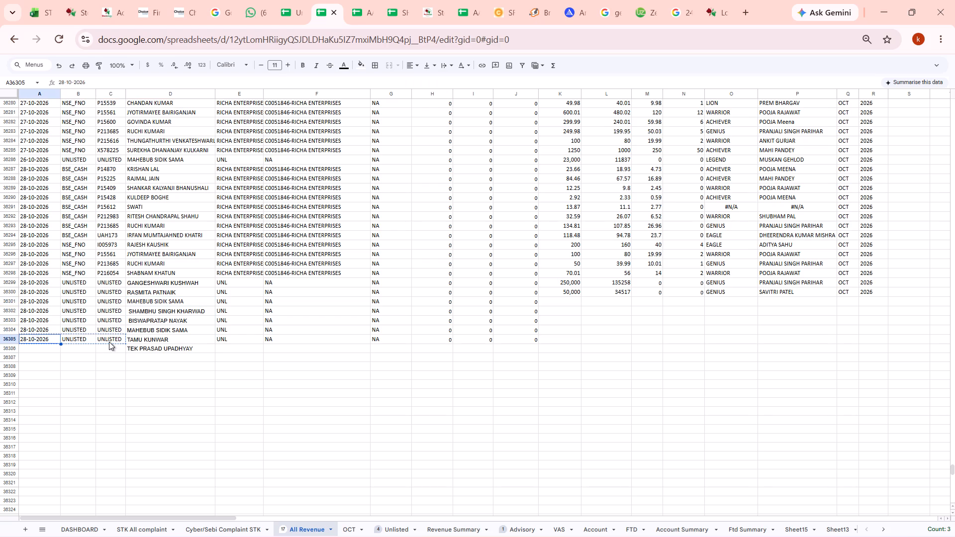
key("Down")
key("ctrl+v")
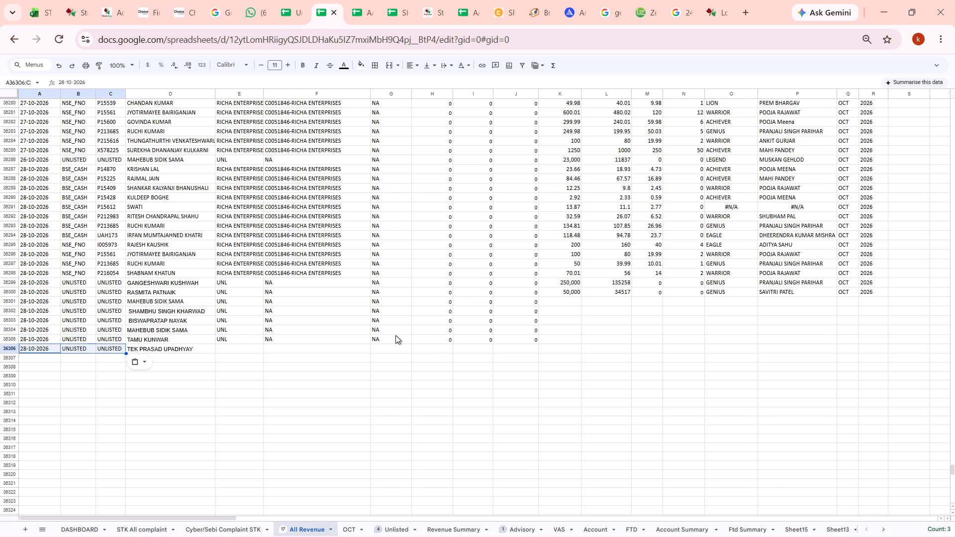
left_click_drag(235, 341, 521, 338)
key("ctrl+c")
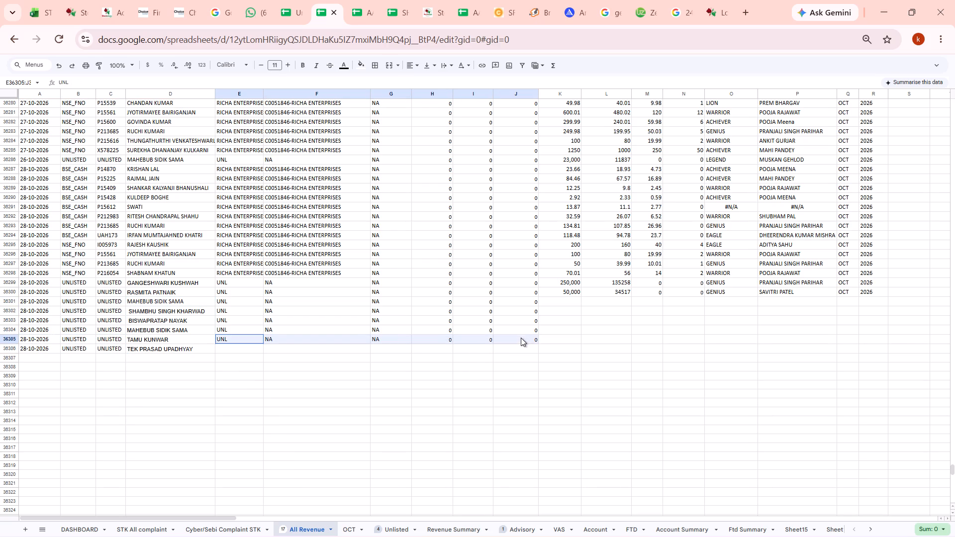
left_click(229, 352)
key("ctrl+v")
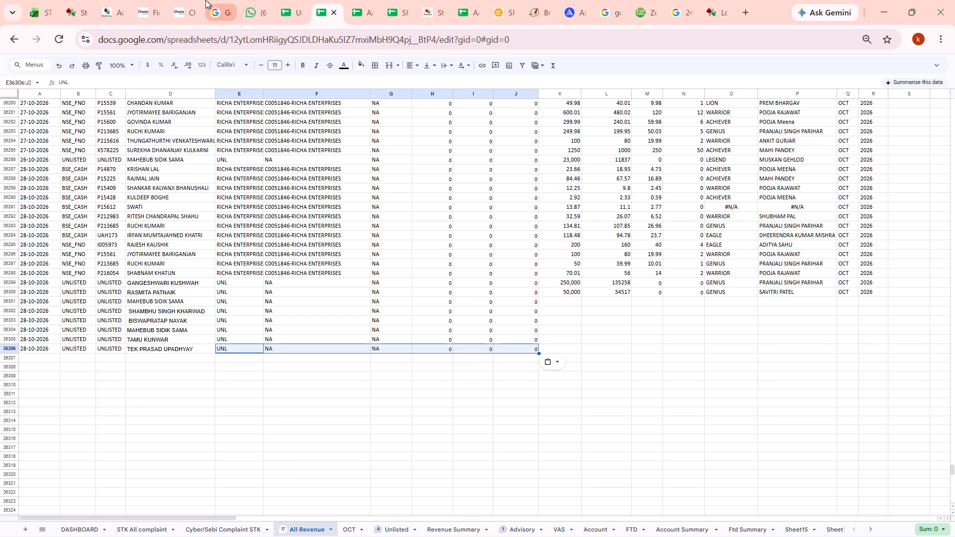
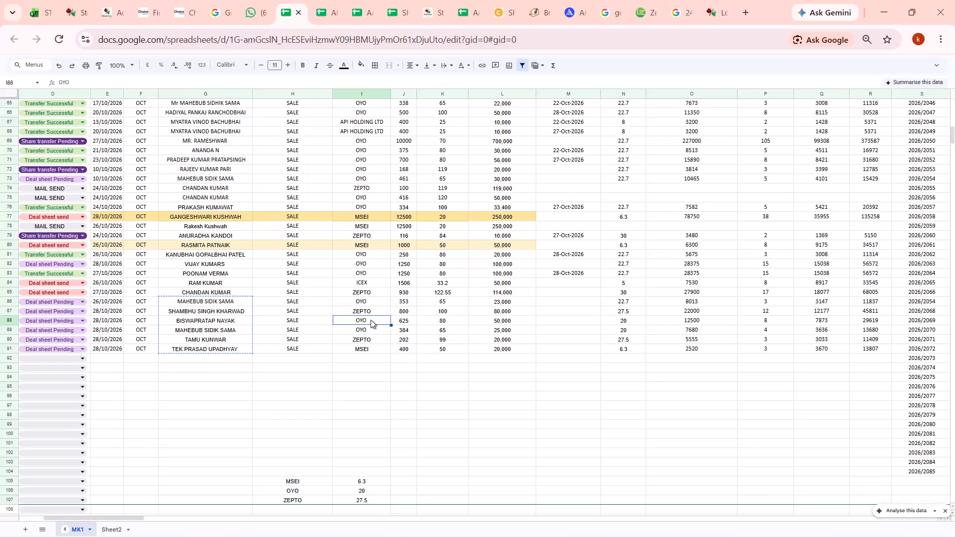
Select the deal figures of the MK1 sheet from column L through column R, starting at row 86.
left_click(289, 304)
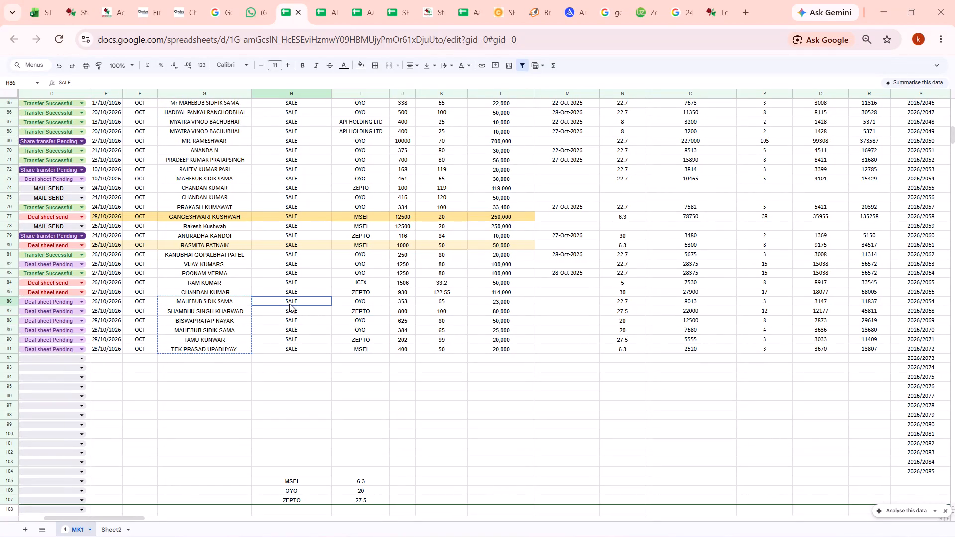
key("Right")
key("Right")
key("Right")
key("Right")
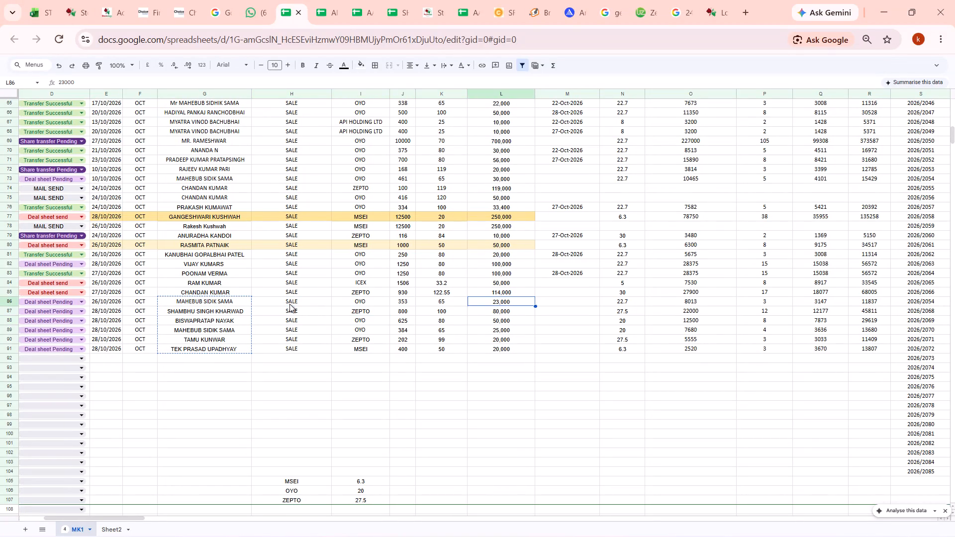
key("ctrl+shift+Down")
scroll(289, 304, "left", 4)
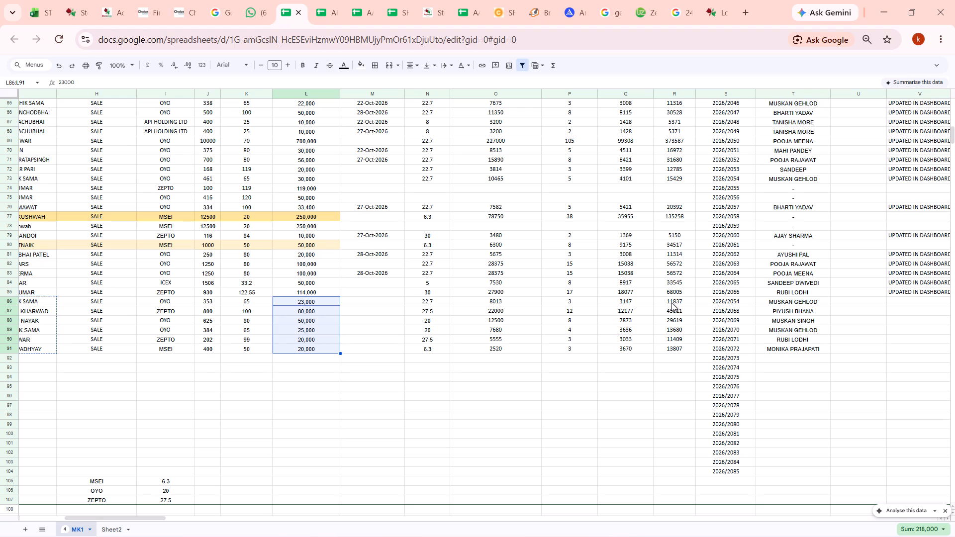
left_click_drag(671, 303, 671, 315, "shift")
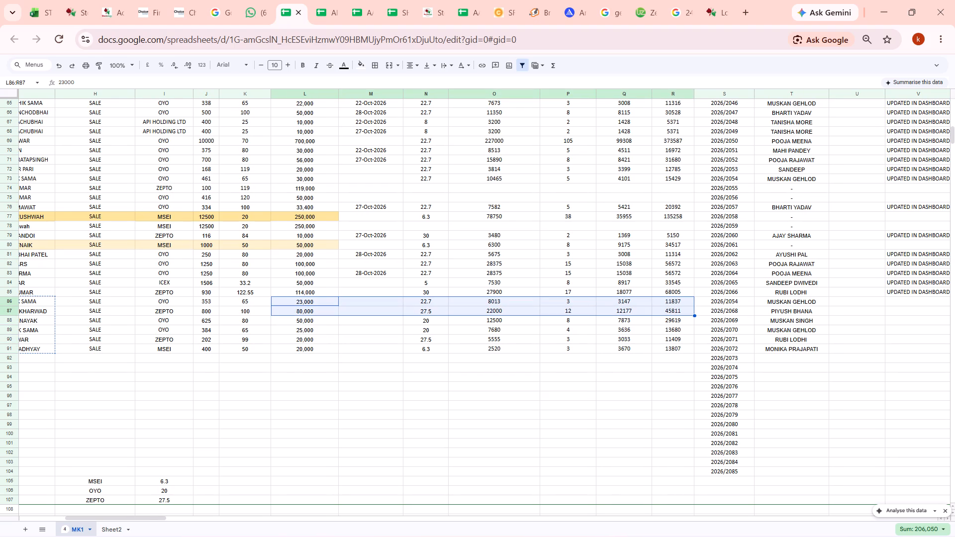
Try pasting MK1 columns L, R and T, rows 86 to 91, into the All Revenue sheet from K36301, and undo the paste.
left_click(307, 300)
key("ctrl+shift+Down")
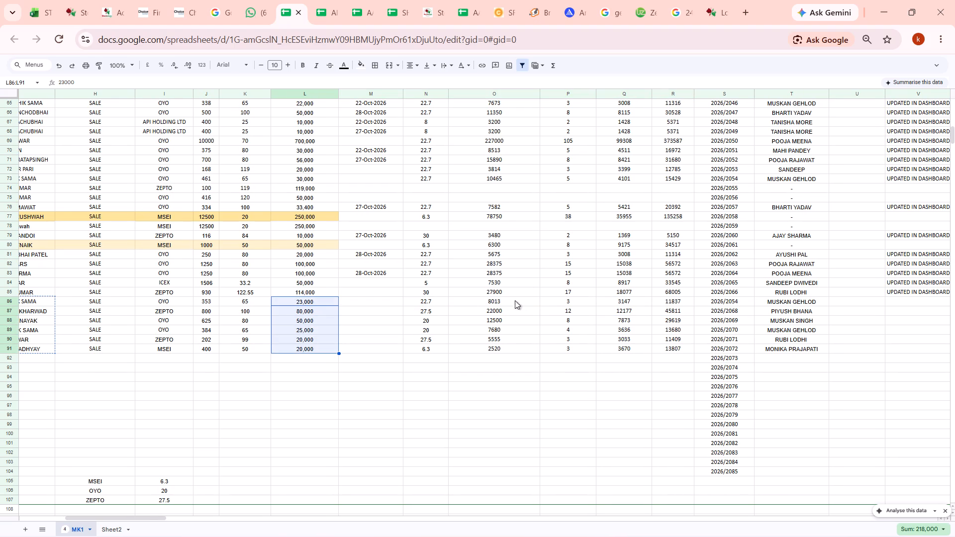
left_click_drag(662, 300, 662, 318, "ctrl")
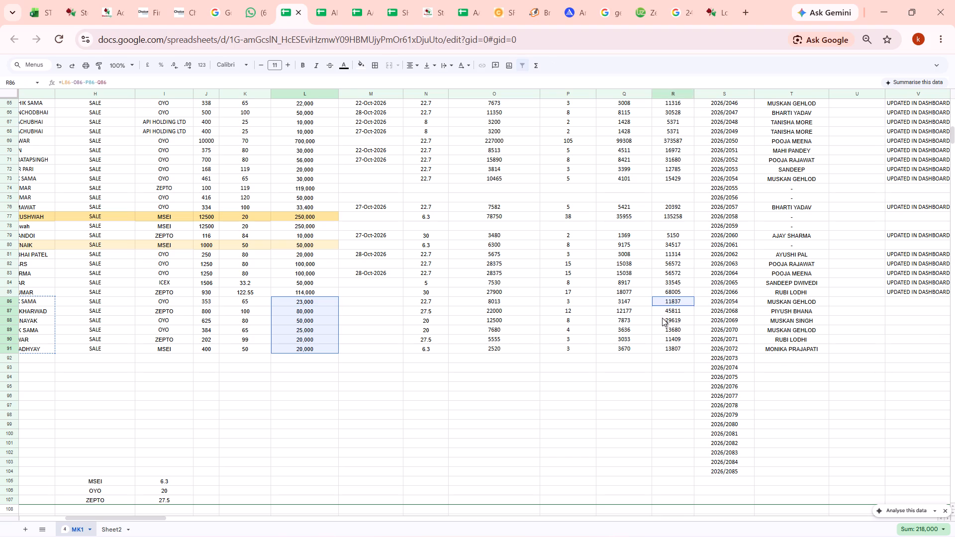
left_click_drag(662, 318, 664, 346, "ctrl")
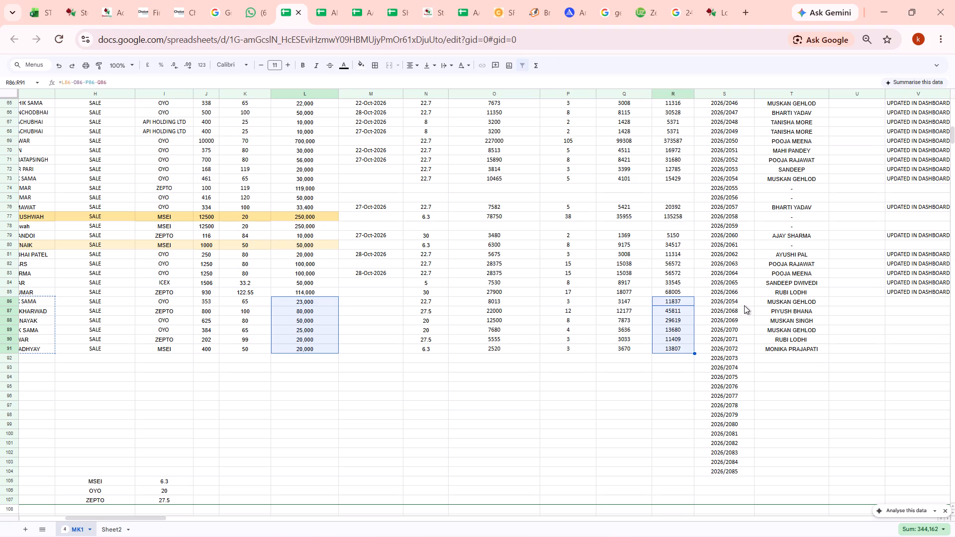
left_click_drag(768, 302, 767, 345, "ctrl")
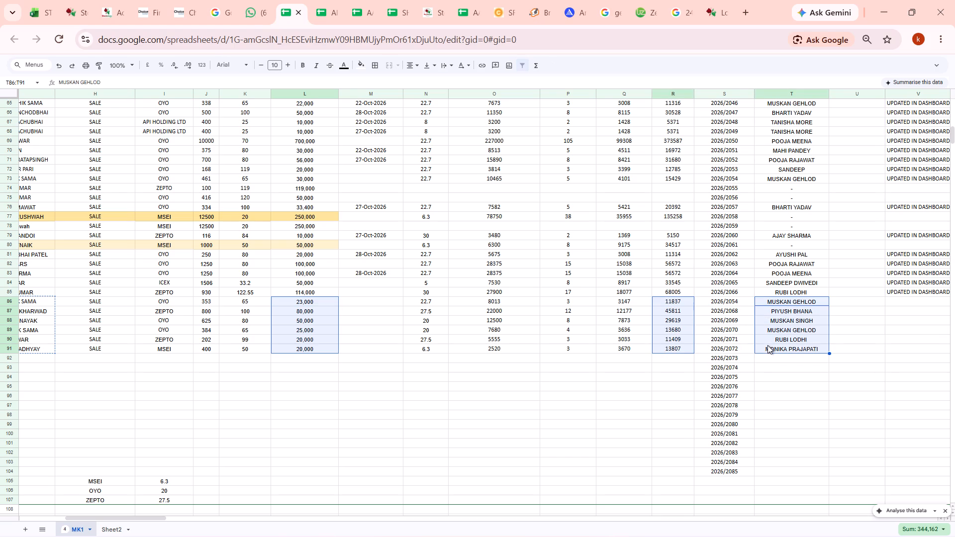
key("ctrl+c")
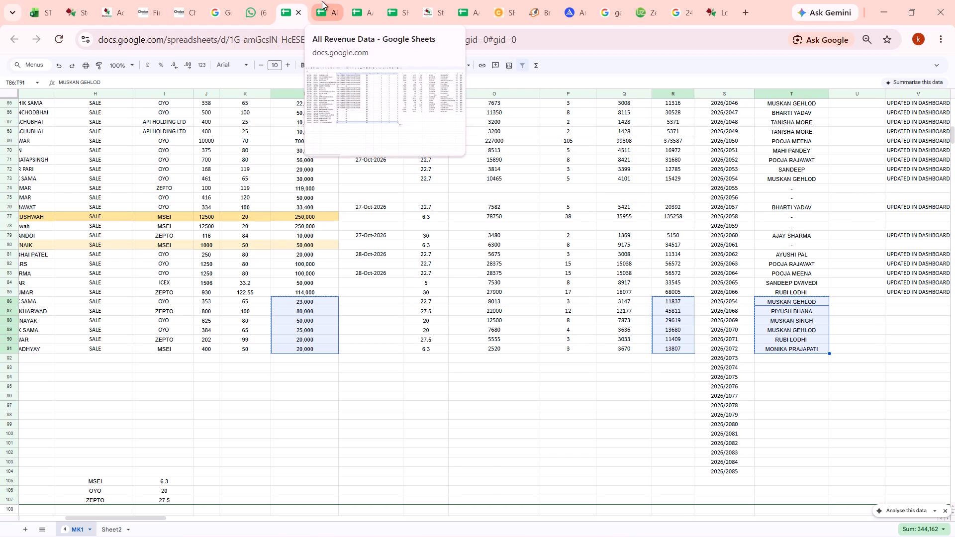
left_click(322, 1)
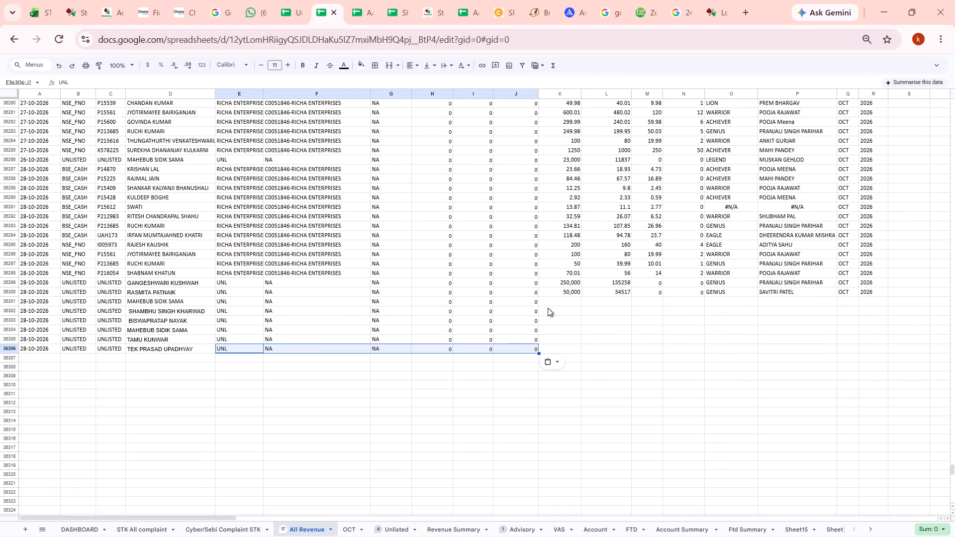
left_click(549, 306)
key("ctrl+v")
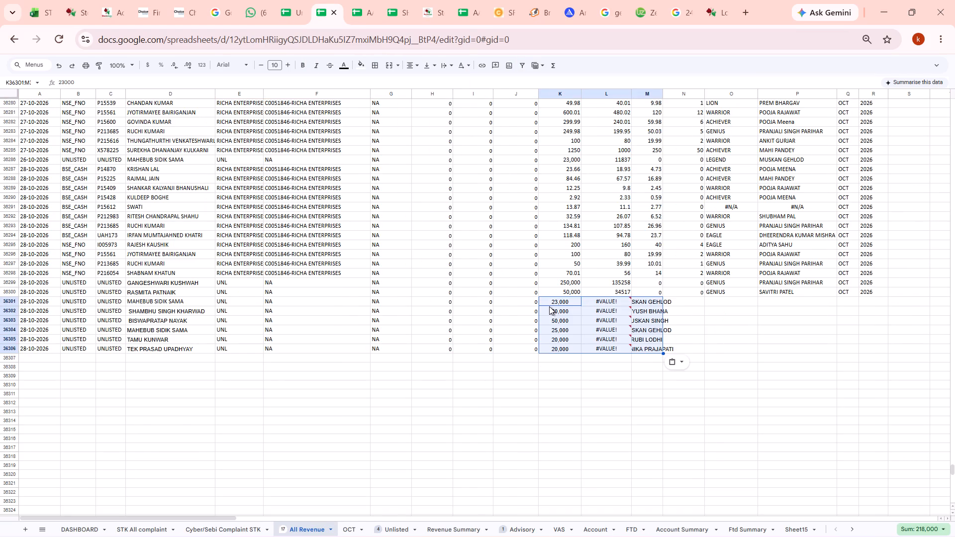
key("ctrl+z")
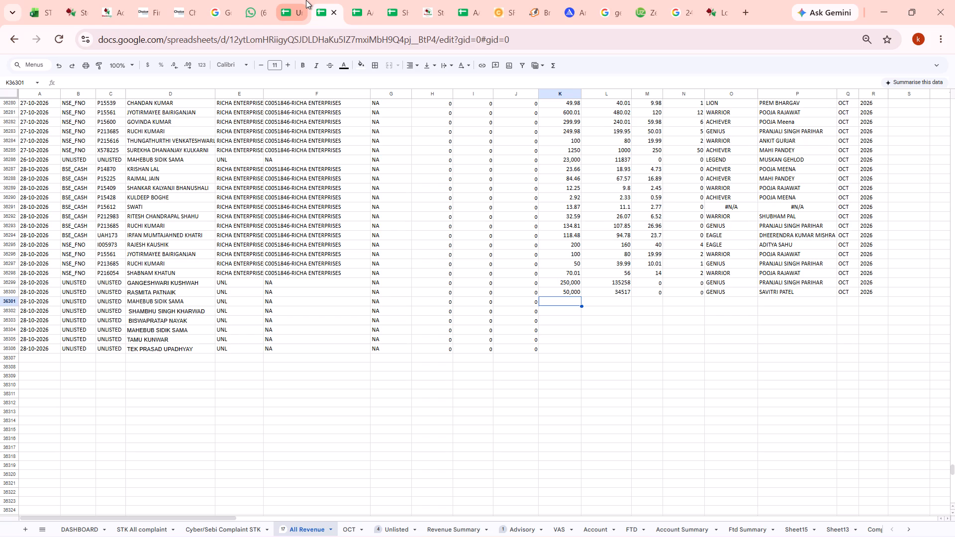
Look for the same deals in the other open spreadsheets and in the Unlisted sheet, rows 1118 to 1123.
left_click(287, 0)
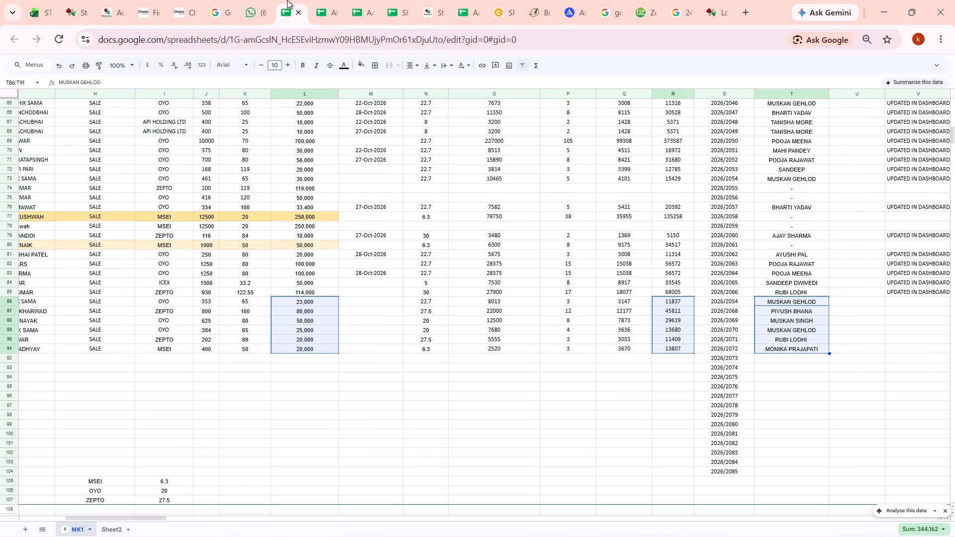
left_click(383, 0)
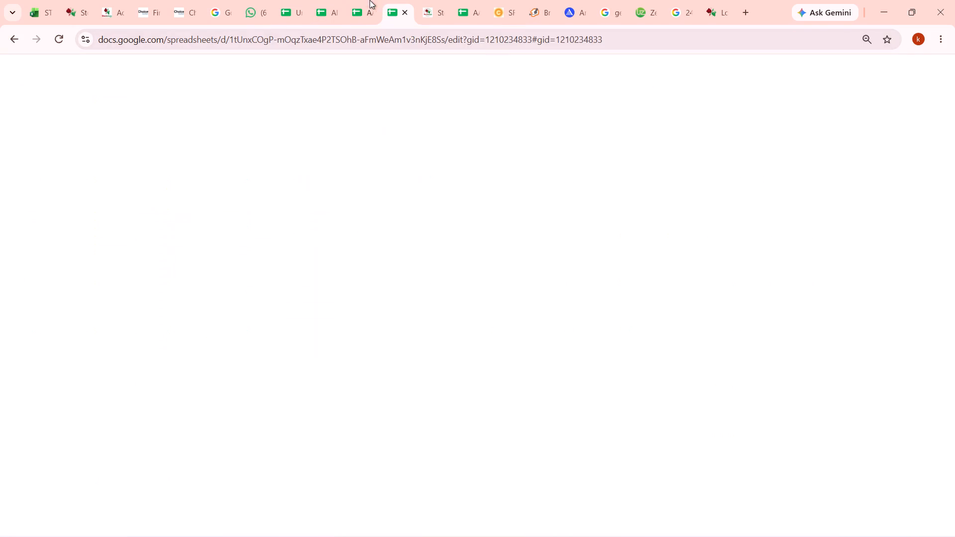
left_click(367, 0)
scroll(335, 198, "up", 1)
left_click(332, 0)
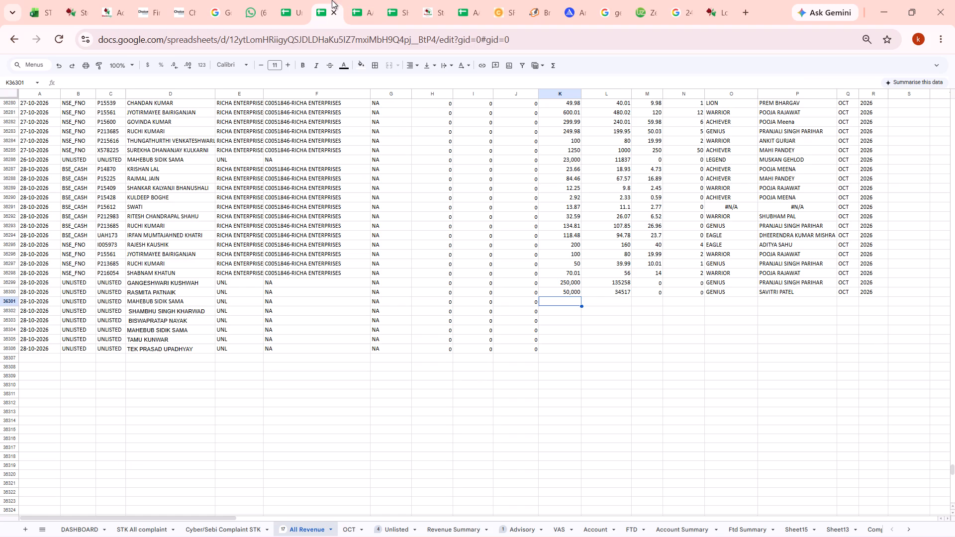
left_click(300, 0)
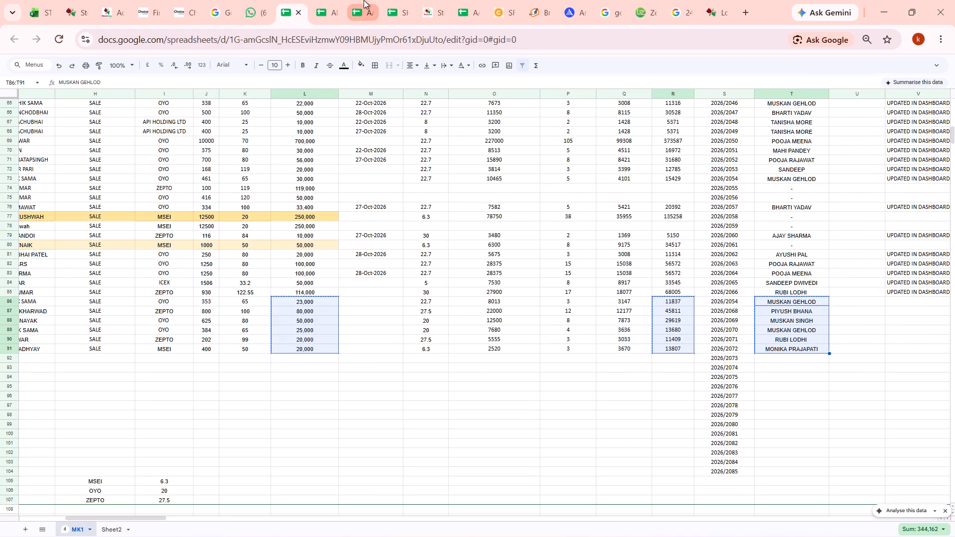
left_click(332, 0)
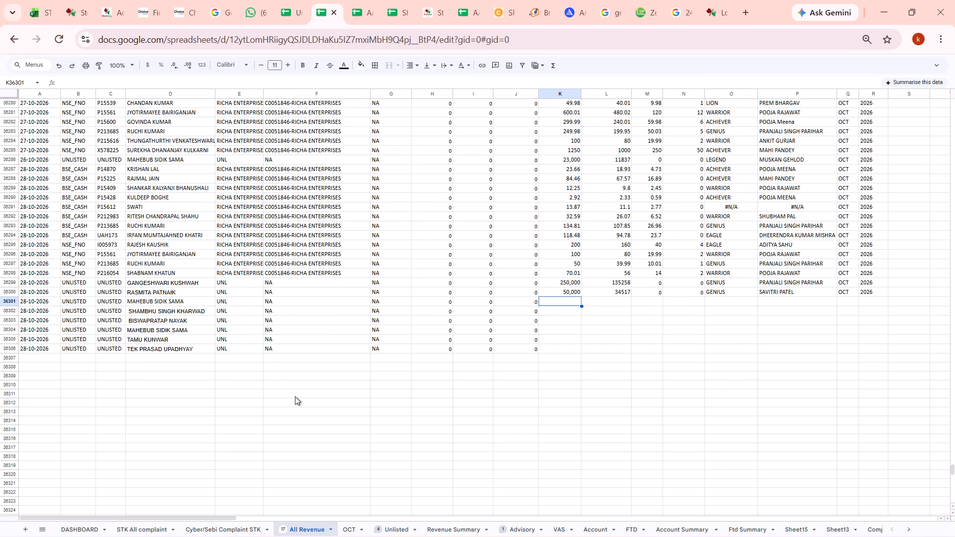
key("shift+Left")
key("shift+Left")
key("ctrl+shift+Left")
key("ctrl+shift+Left")
key("ctrl+shift+Left")
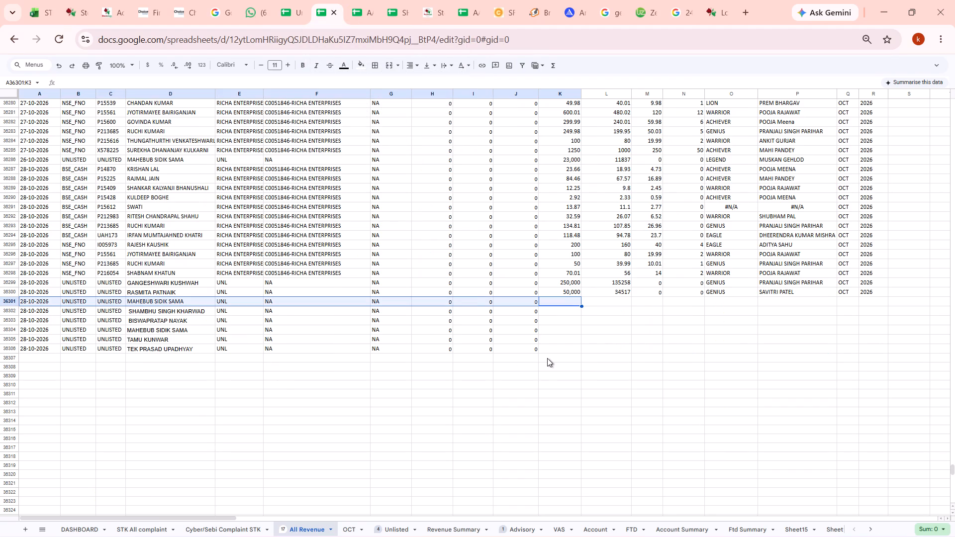
left_click(389, 523)
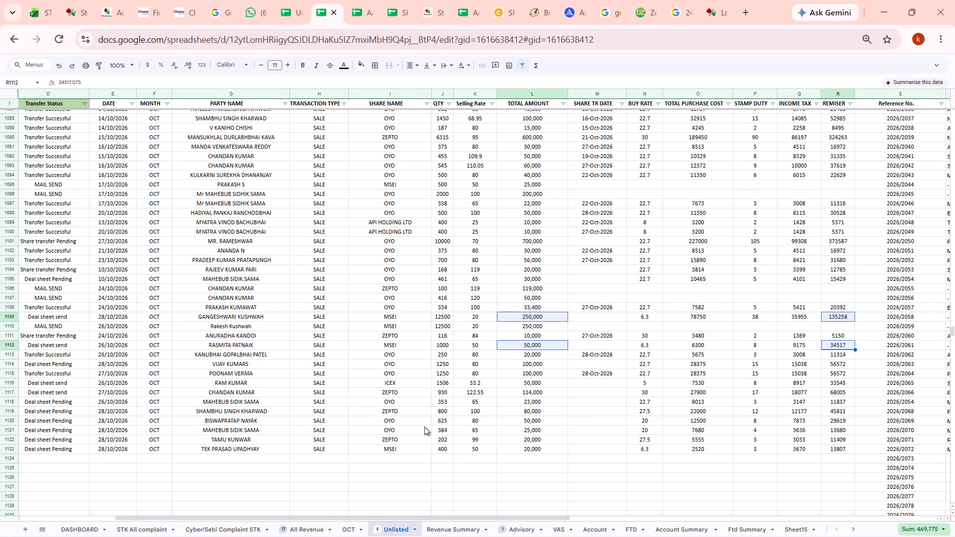
left_click(253, 446)
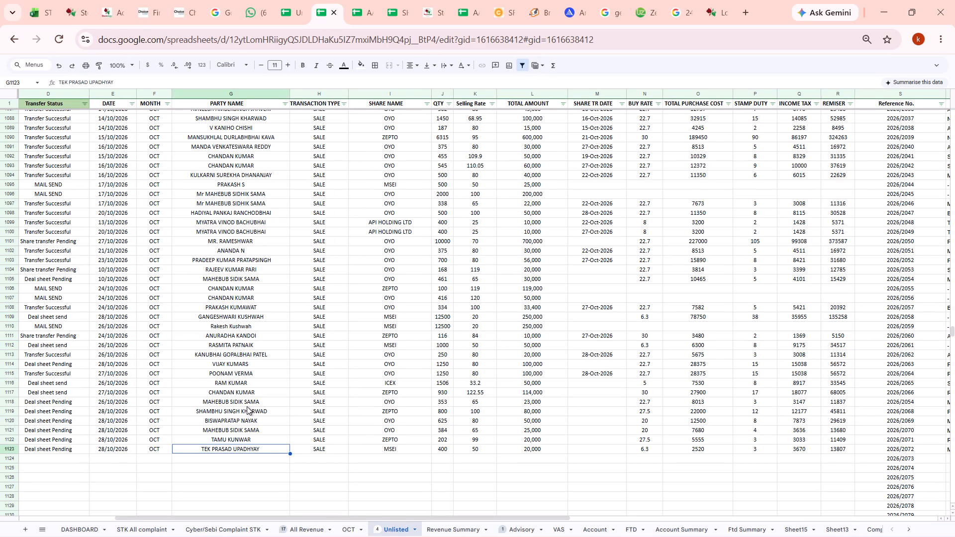
left_click(251, 404)
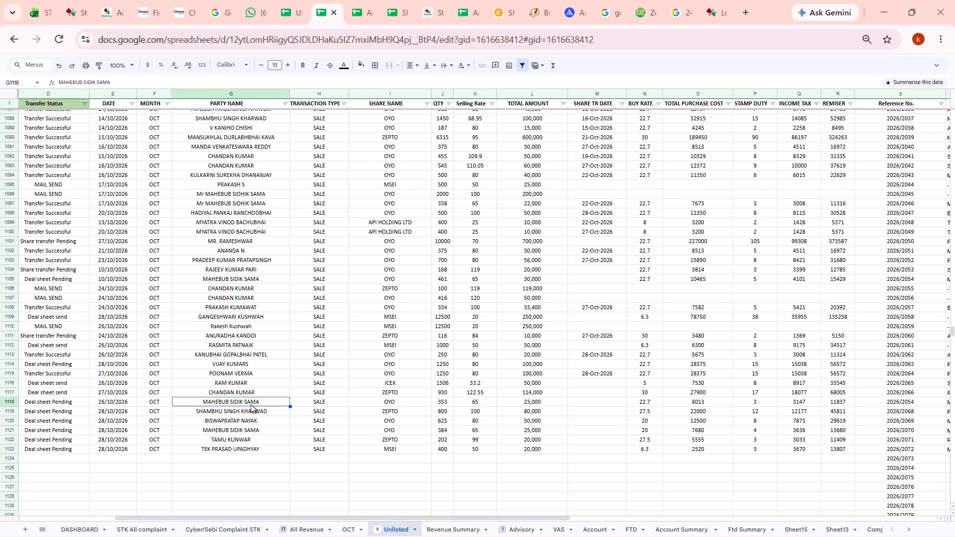
left_click(295, 522)
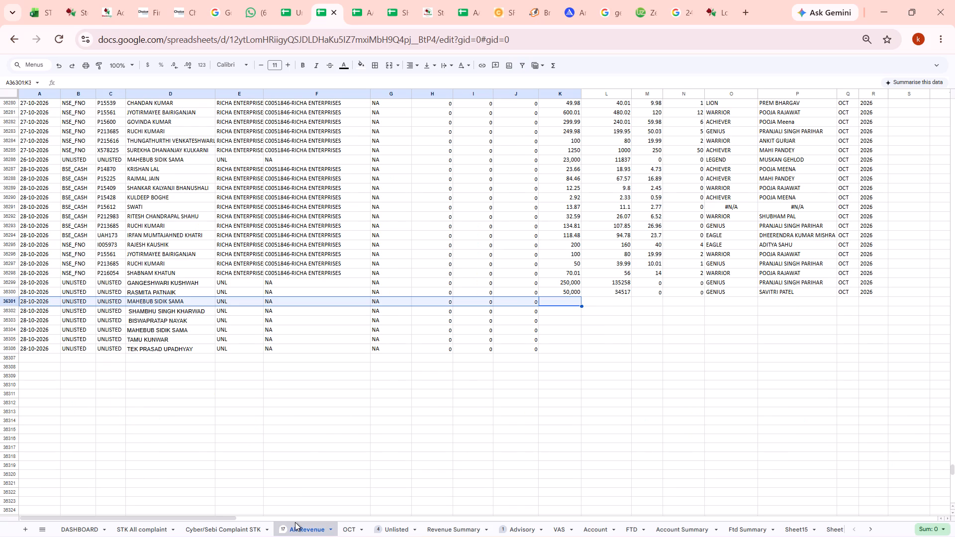
Copy the Unlisted sheet's columns L, R and T, rows 1118 to 1123, into the All Revenue sheet starting at K36301.
left_click(387, 528)
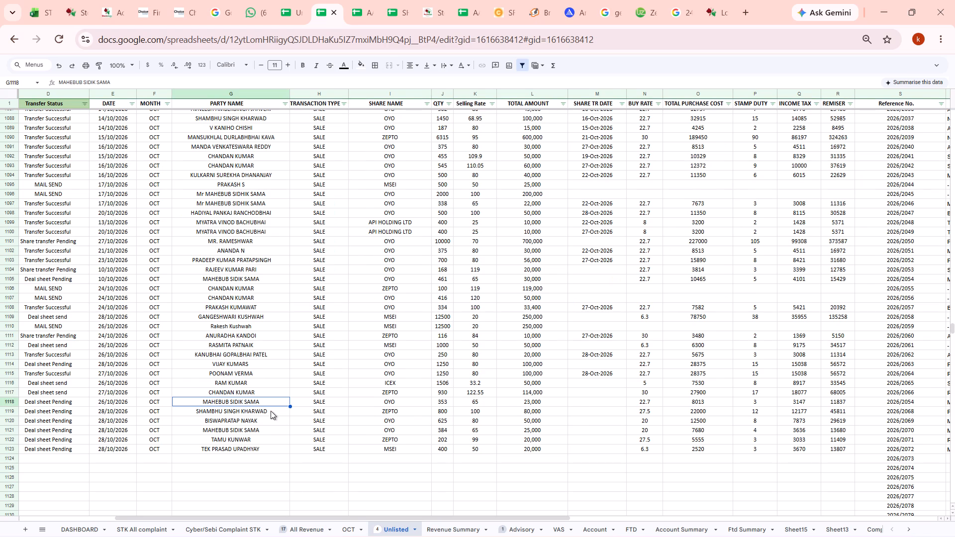
key("ctrl+shift+Down")
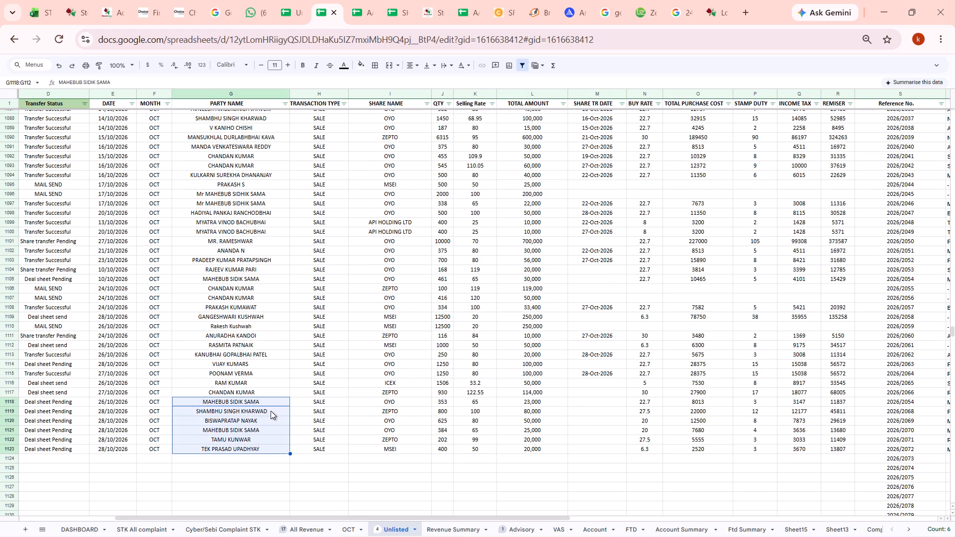
key("Right")
key("Right")
key("Right")
key("Right")
key("Right")
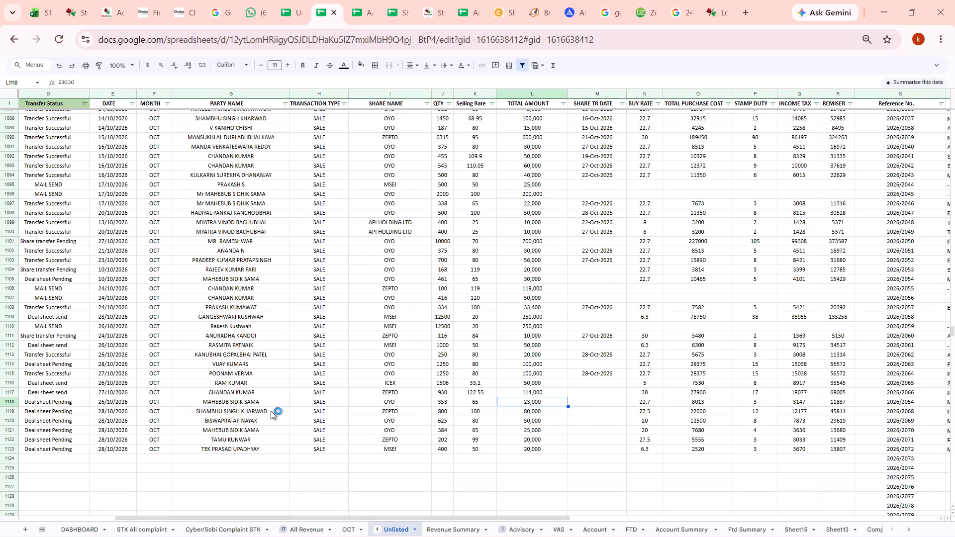
key("ctrl+shift+Down")
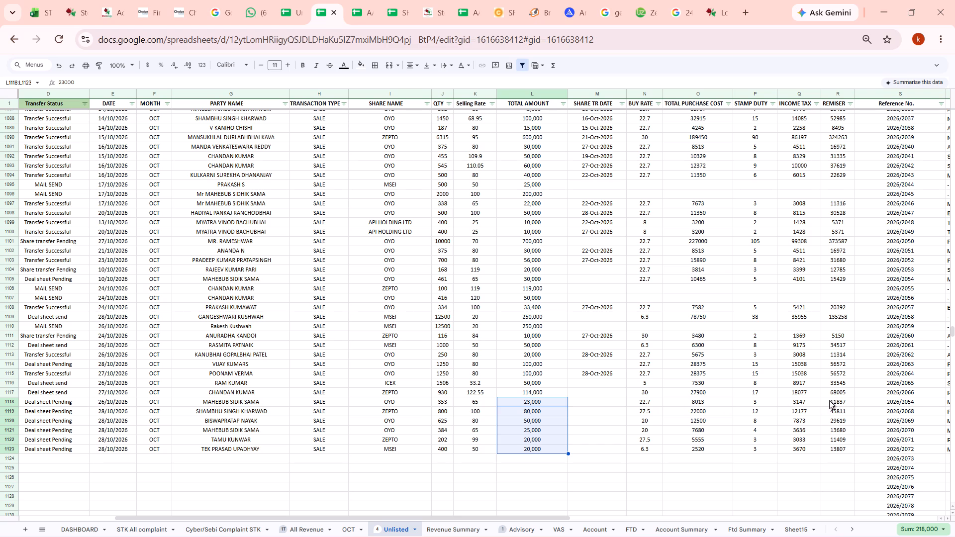
left_click_drag(829, 400, 830, 448, "ctrl")
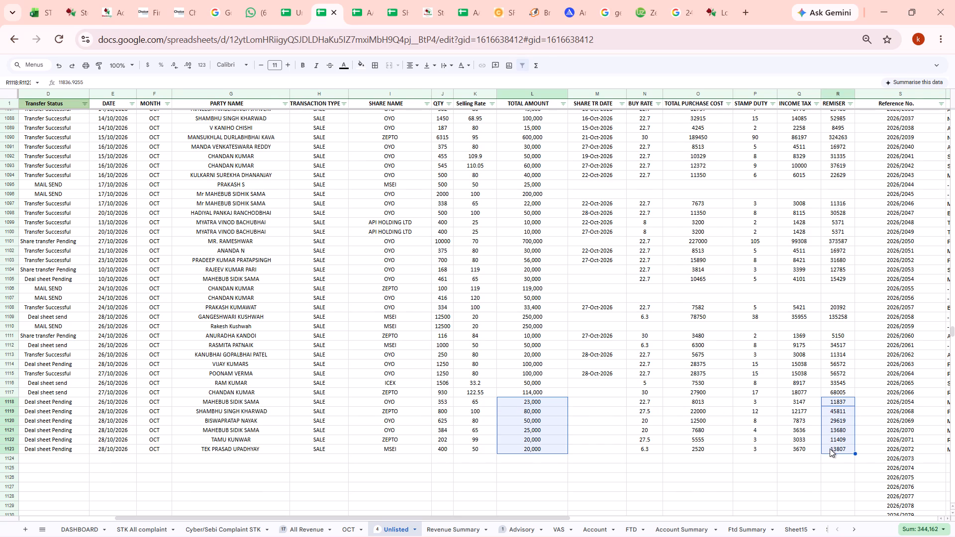
scroll(830, 448, "left", 6)
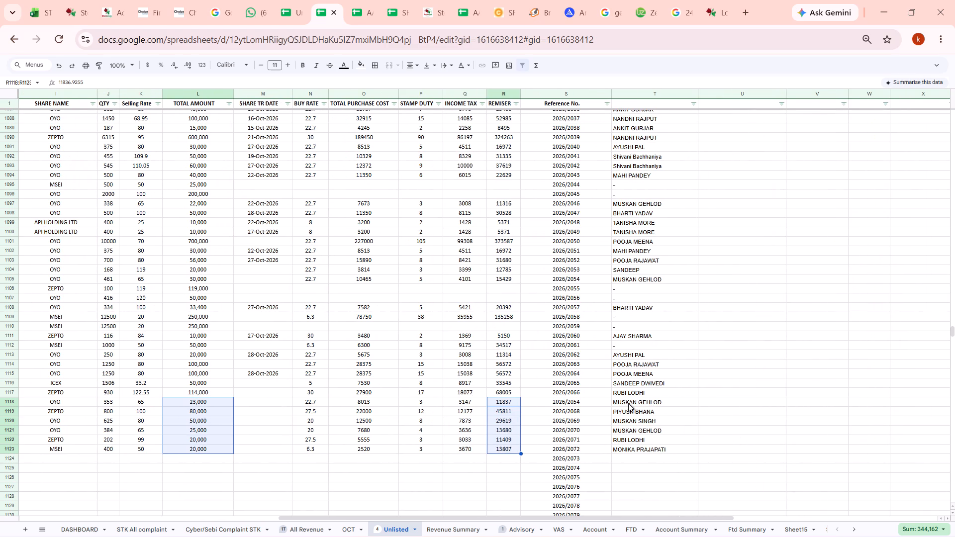
left_click_drag(628, 403, 624, 449, "ctrl")
key("ctrl+c")
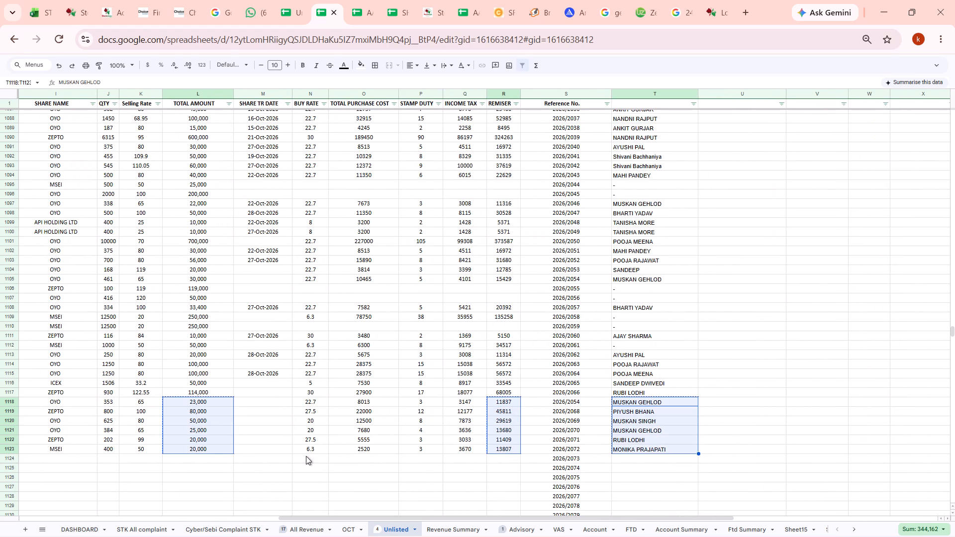
left_click(298, 524)
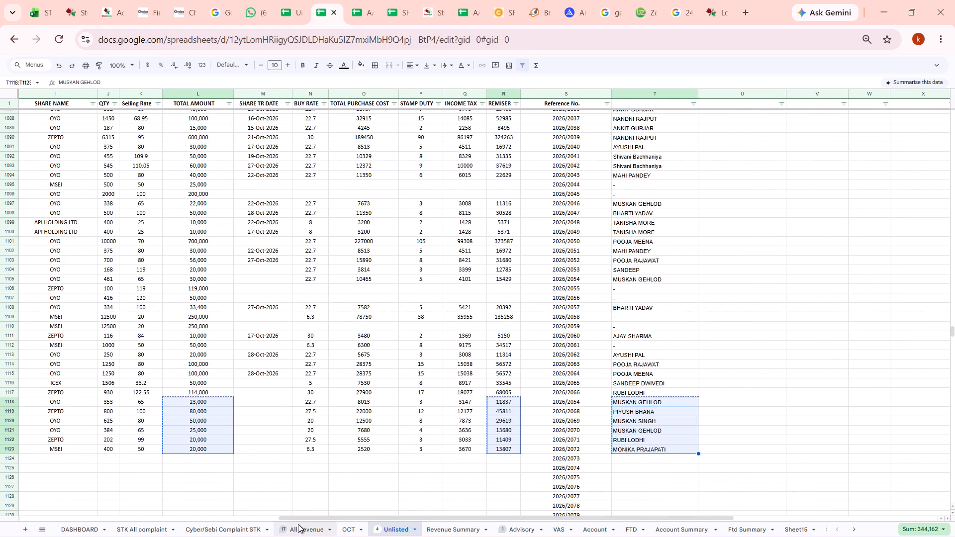
left_click(560, 300)
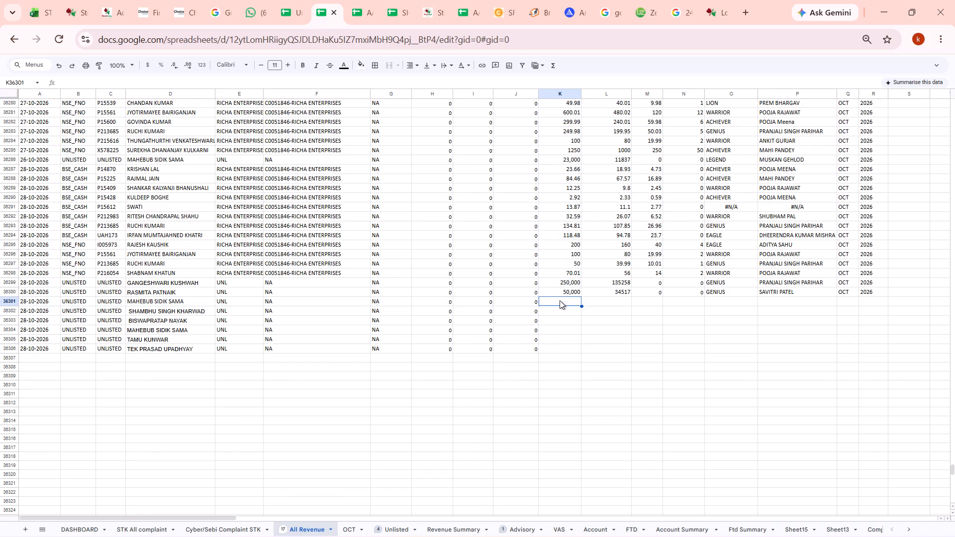
key("ctrl+v")
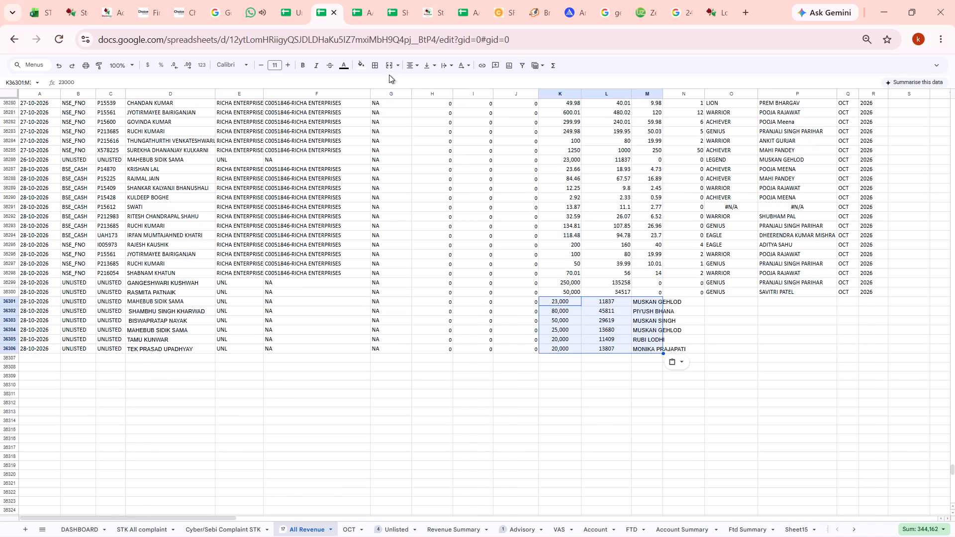
Right-align the pasted cells in columns K to M, rows 36301 to 36306.
left_click(406, 64)
left_click(438, 81)
Move the employee names from column M, rows 36301 to 36306, to column P of the same rows and left-align them.
left_click_drag(643, 299, 645, 347)
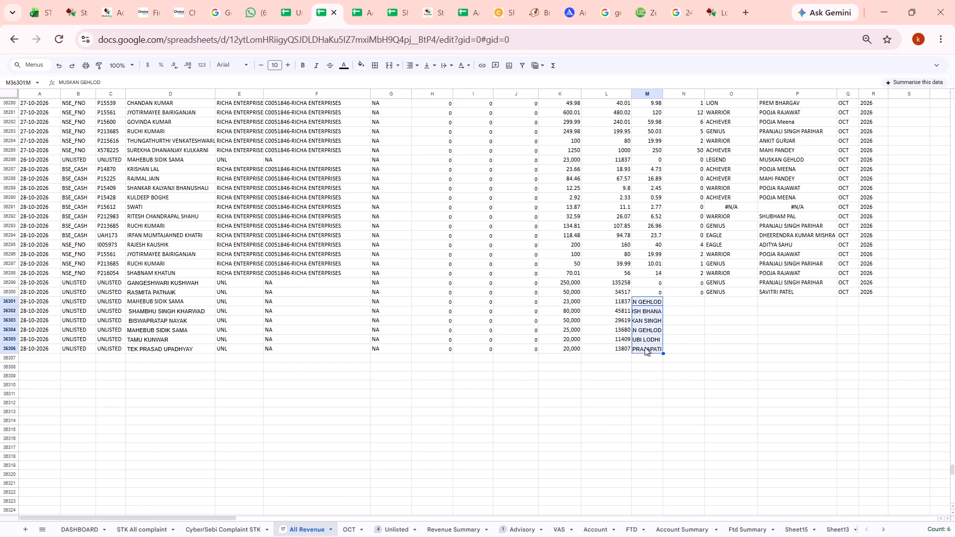
key("ctrl+x")
left_click(770, 299)
key("ctrl+v")
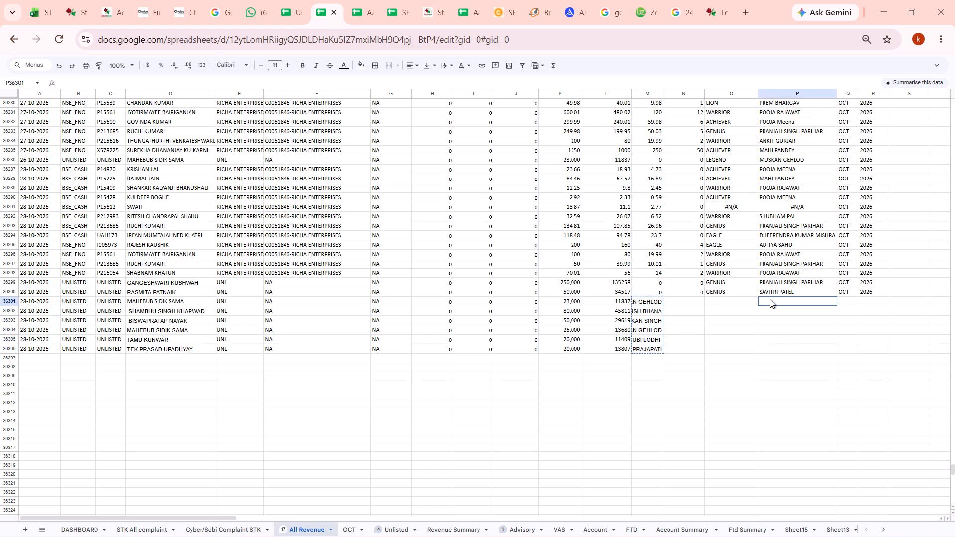
left_click_drag(416, 65, 411, 85)
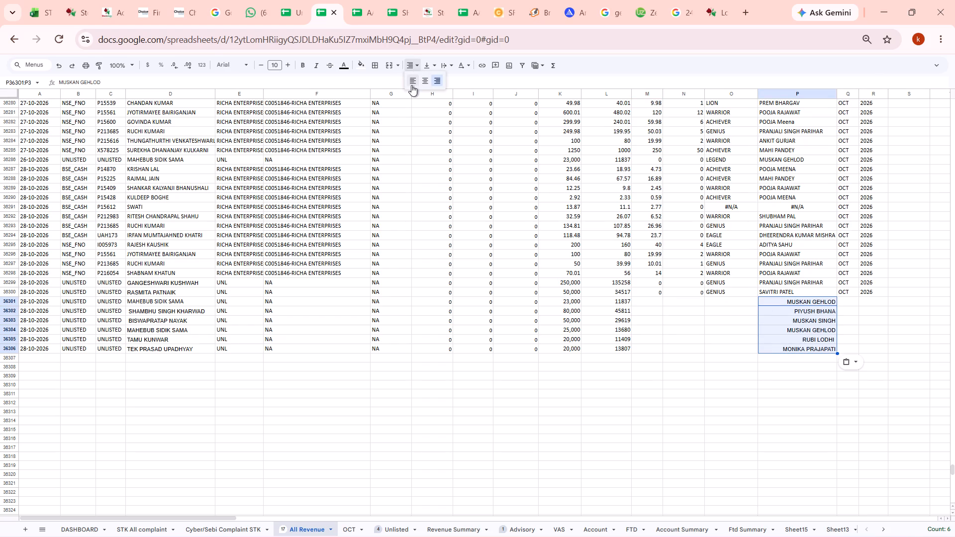
left_click_drag(411, 85, 411, 81)
left_click(411, 81)
Copy the zeros from M36300 and N36300 into columns M and N of rows 36301 to 36306.
left_click_drag(652, 291, 673, 291)
key("ctrl+c")
left_click_drag(643, 303, 643, 330)
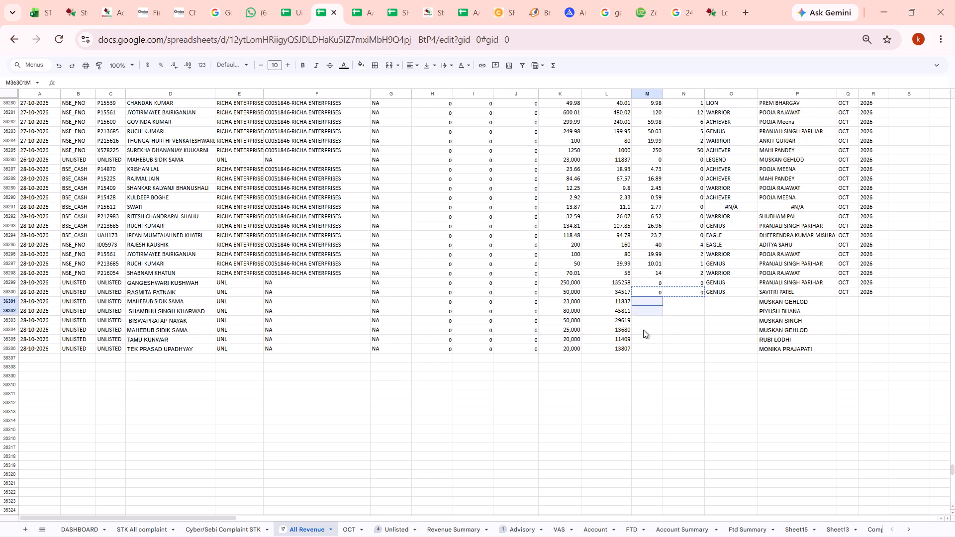
left_click_drag(643, 330, 644, 348)
key("ctrl+v")
Enter the teams in O36301 to O36306: LEGEND, INFINITY, LEGEND, LEGEND, CAPTAIN and LEGEND.
left_click(731, 299)
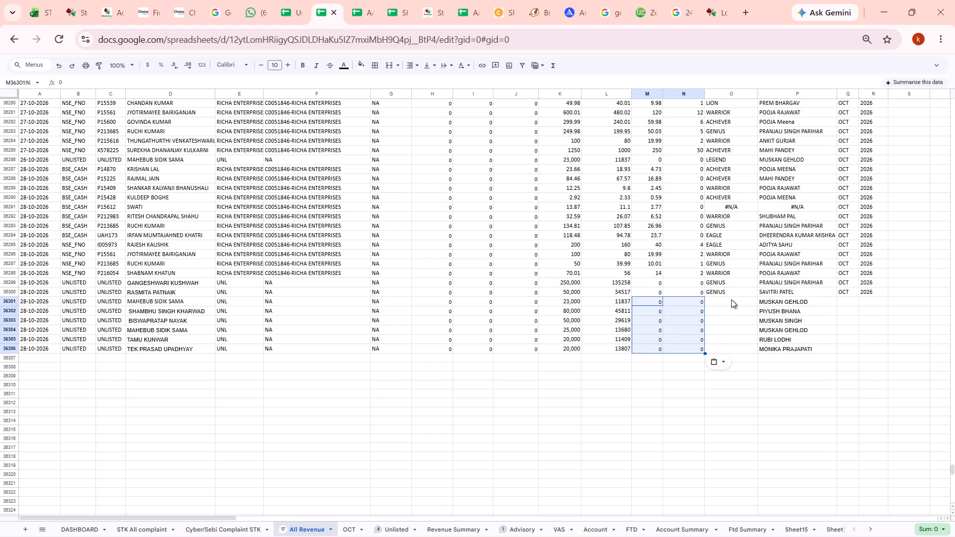
type("leg")
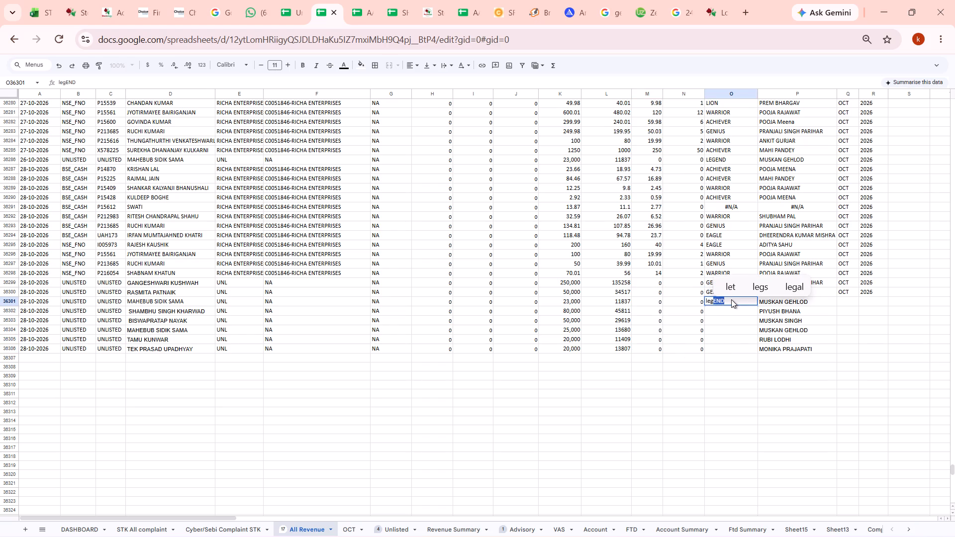
key("Return")
type("IN")
key("Return")
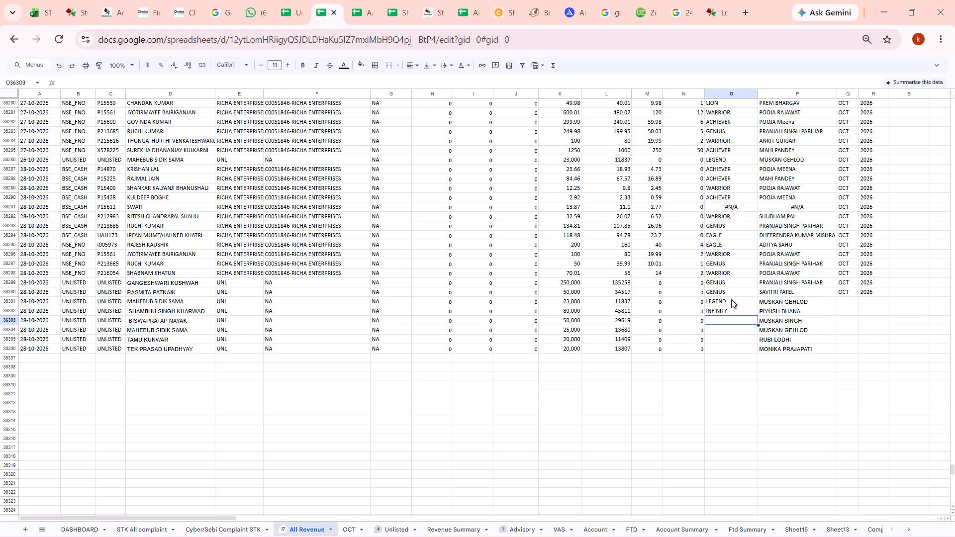
type("LEH")
key("BackSpace")
key("g")
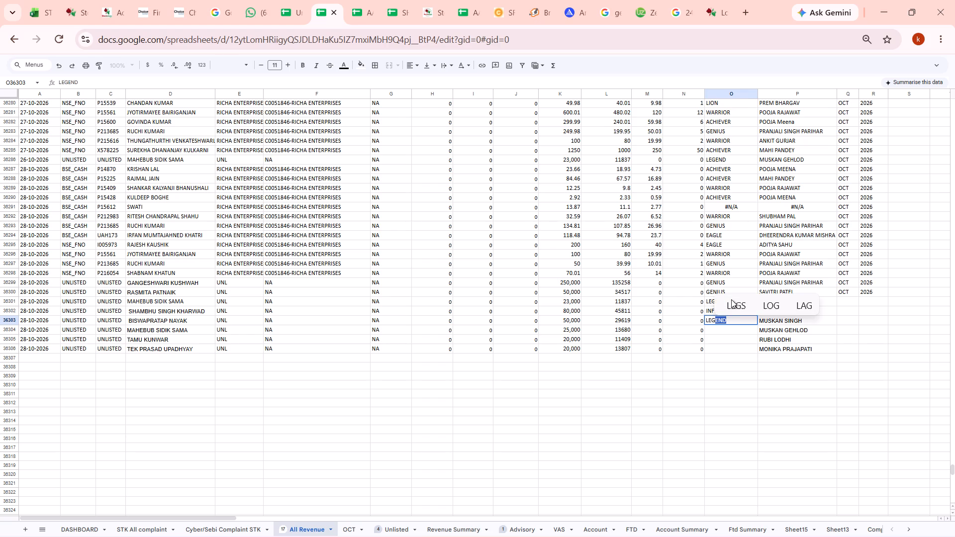
key("Return")
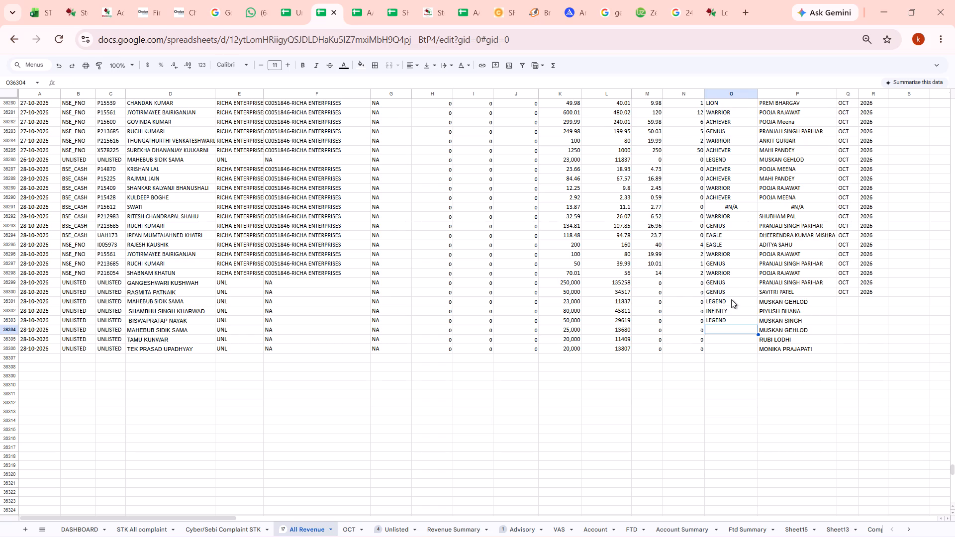
key("l")
key("e")
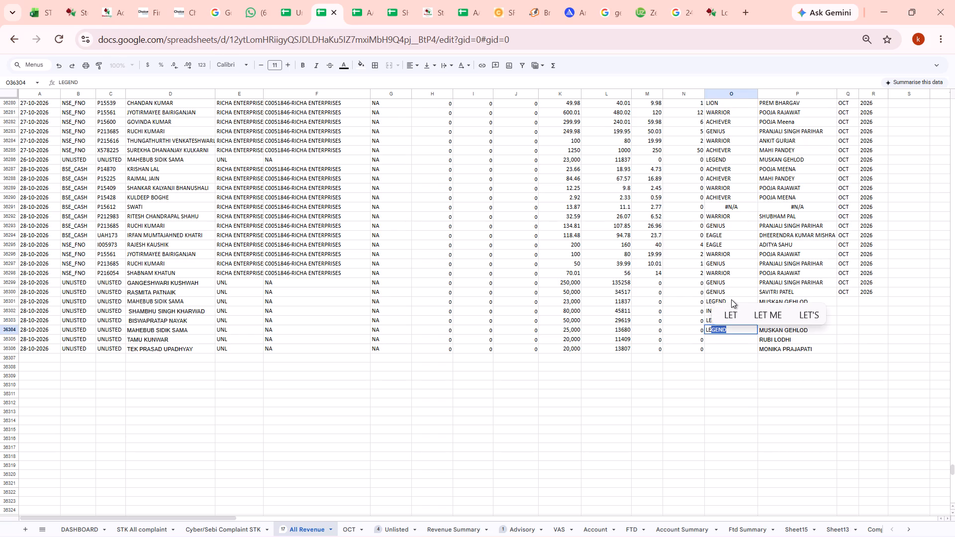
key("Return")
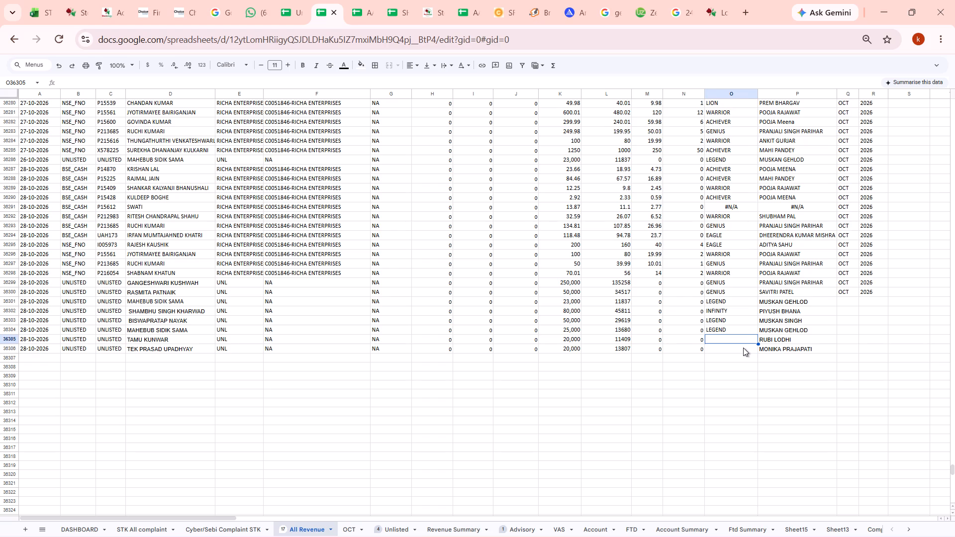
type("CA")
key("Return")
type("LE")
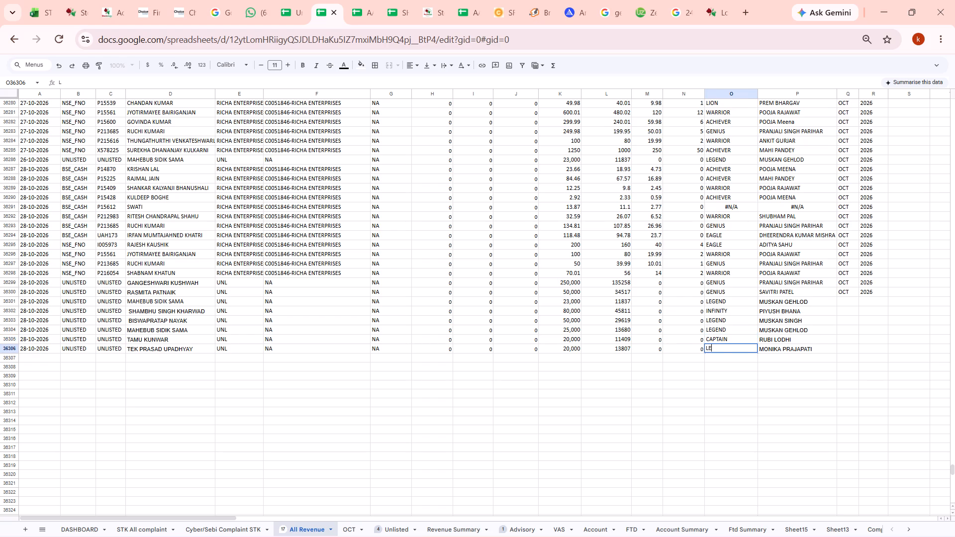
key("Right")
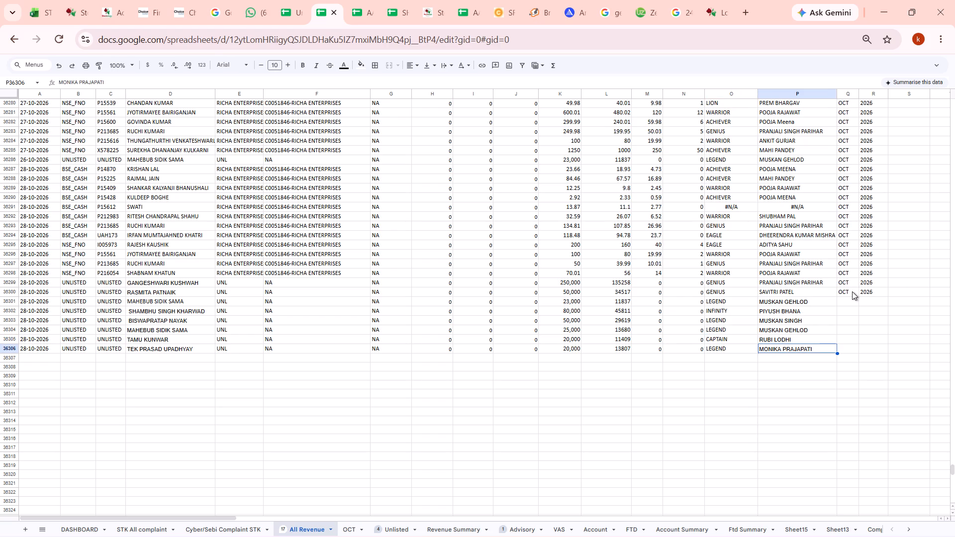
Copy the month OCT and year 2026 from Q36300 and R36300 into rows 36301 to 36306.
left_click_drag(852, 291, 865, 291)
key("ctrl+c")
left_click_drag(841, 302, 839, 347)
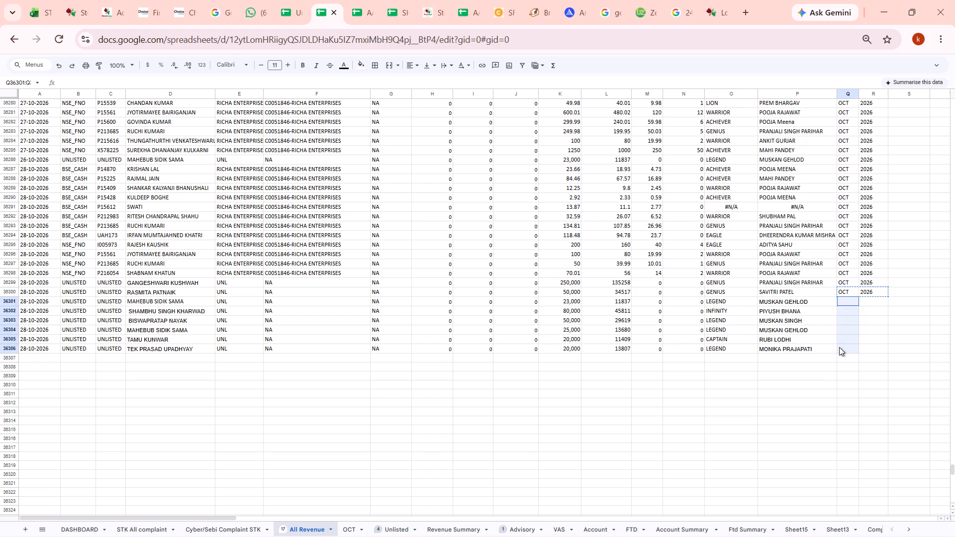
left_click_drag(839, 347, 839, 349)
key("ctrl+v")
Create a filter on the All Revenue sheet and show only rows whose CLIENT NAME matches the client in D36301.
left_click(770, 299)
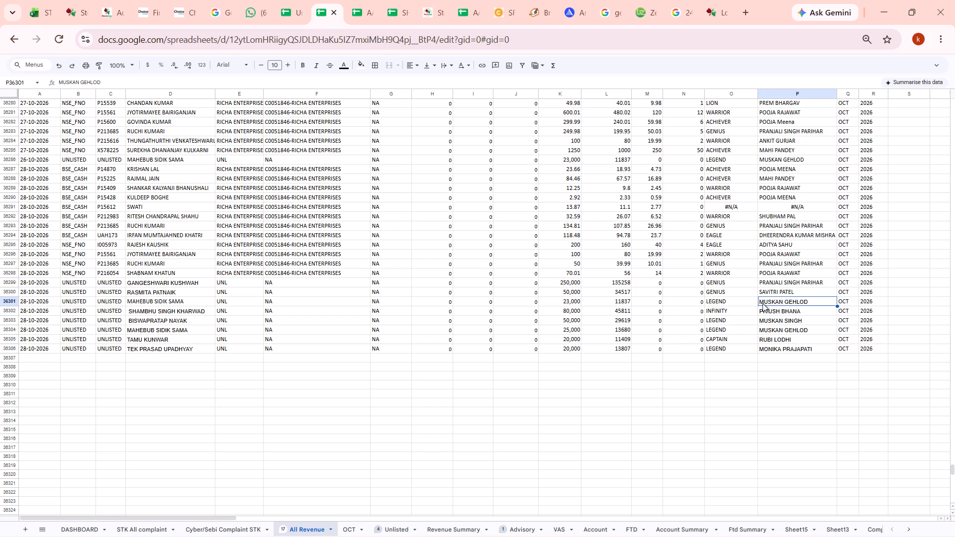
key("Left")
key("Left")
key("Left")
key("Left")
key("Left")
key("Left")
key("Left")
key("Left")
key("Left")
key("Left")
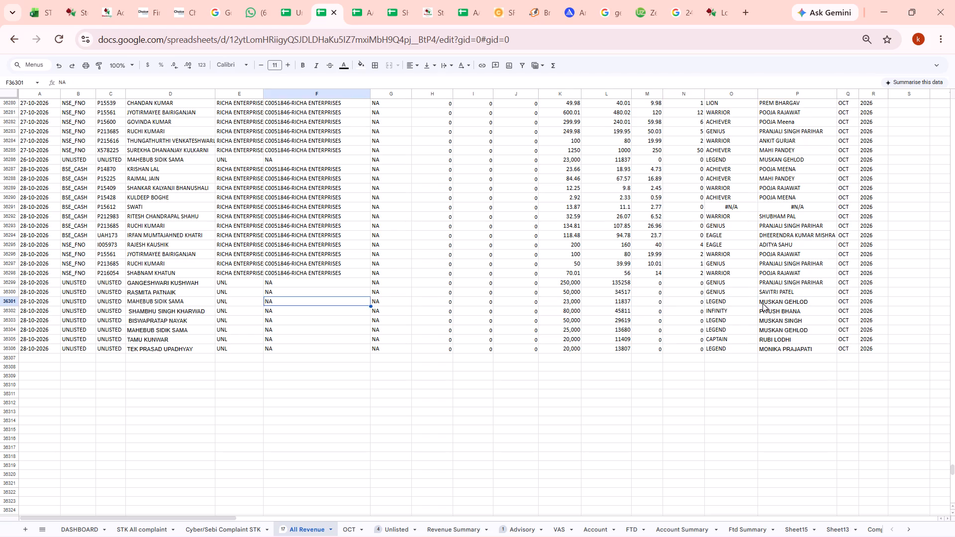
key("Left")
key("Left")
key("ctrl+c")
key("ctrl+Left")
key("ctrl+Up")
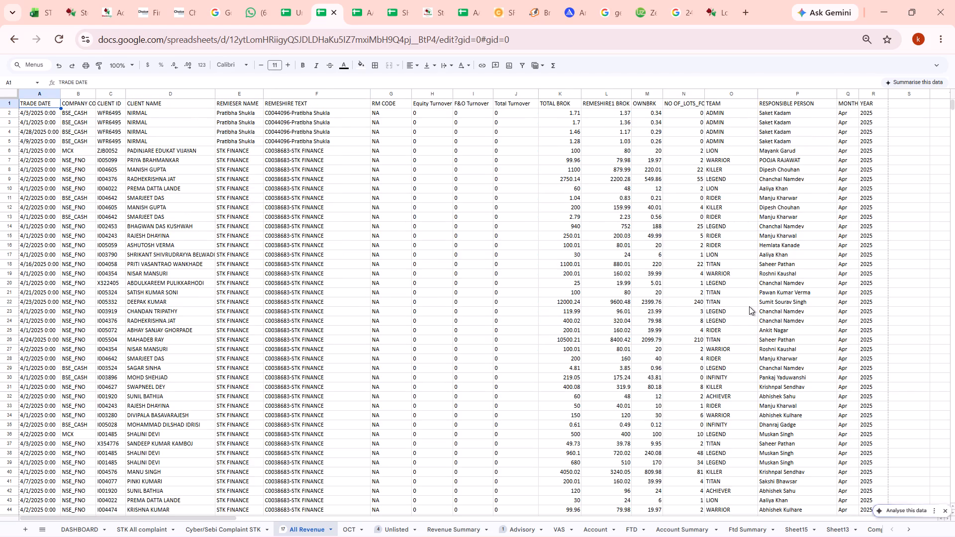
left_click(523, 68)
left_click(207, 105)
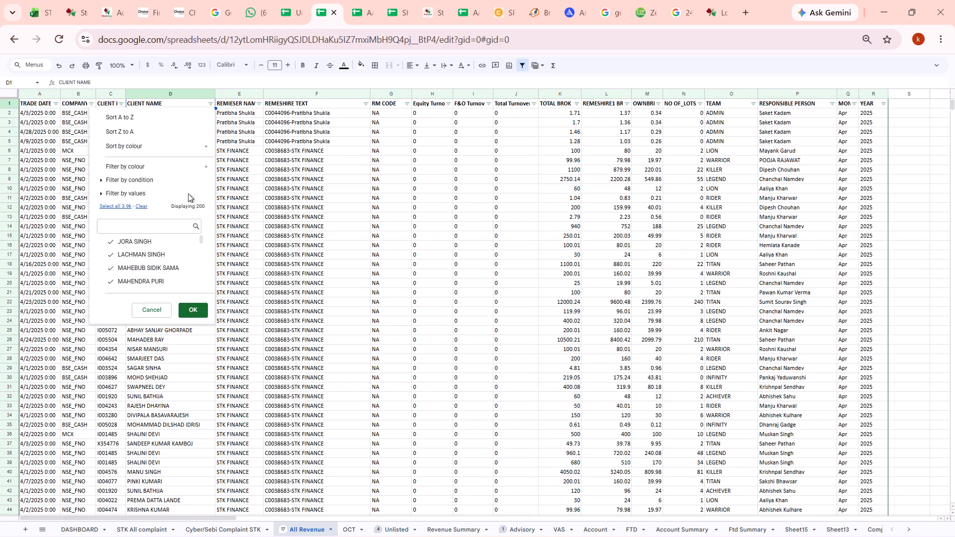
left_click(143, 206)
left_click(139, 230)
key("ctrl+v")
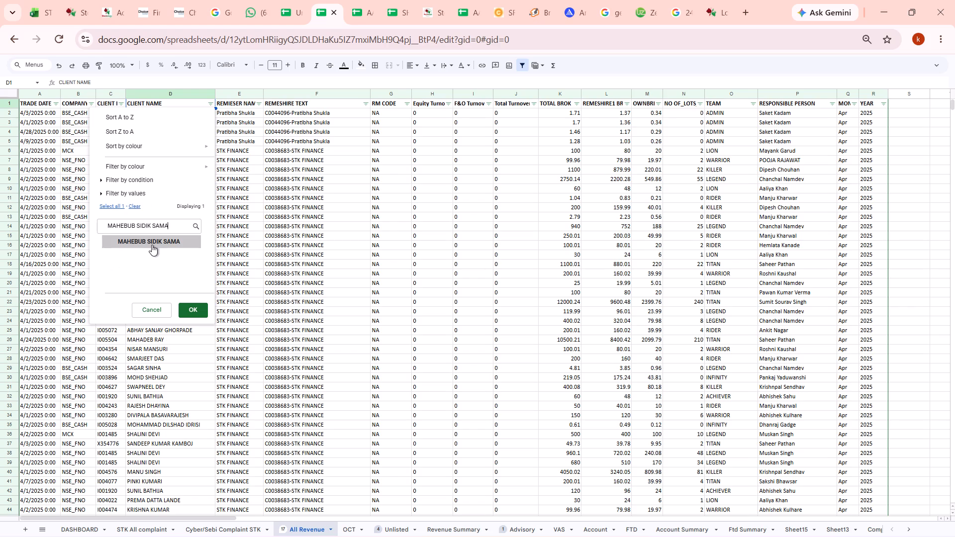
left_click(153, 246)
left_click(190, 306)
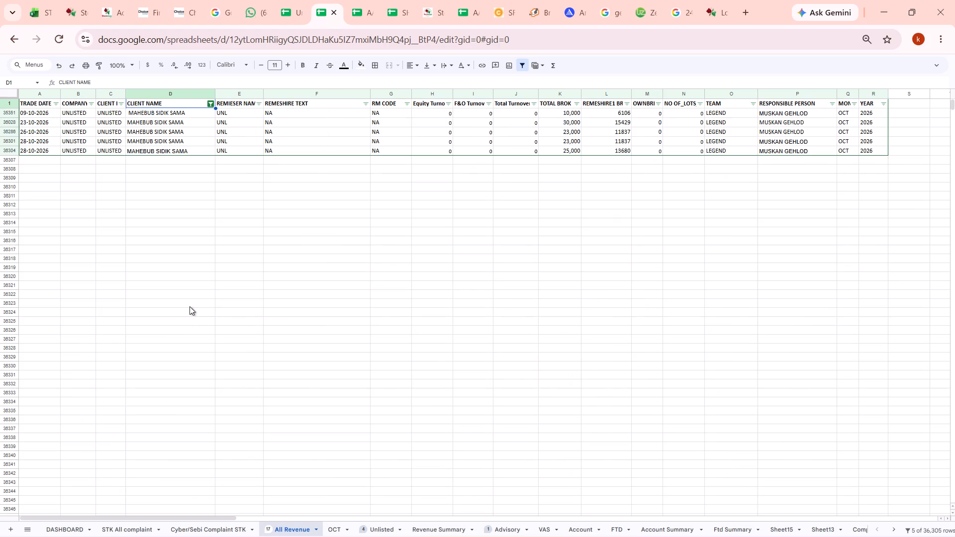
left_click(190, 306)
scroll(190, 306, "up", 1)
Copy the client name from D36301 down to D36304 in the filtered rows.
left_click(191, 142)
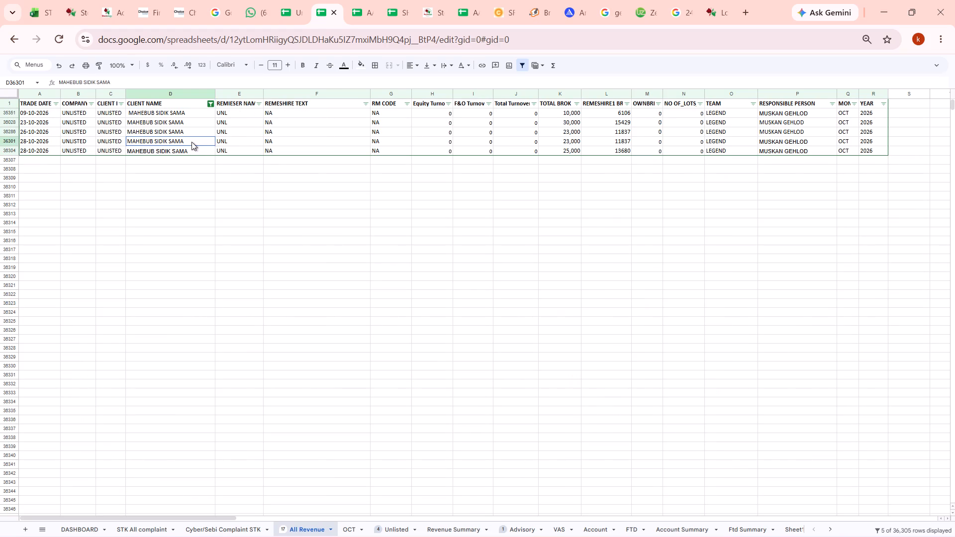
key("ctrl+c")
key("ctrl+shift+Down")
key("ctrl+v")
left_click(341, 150)
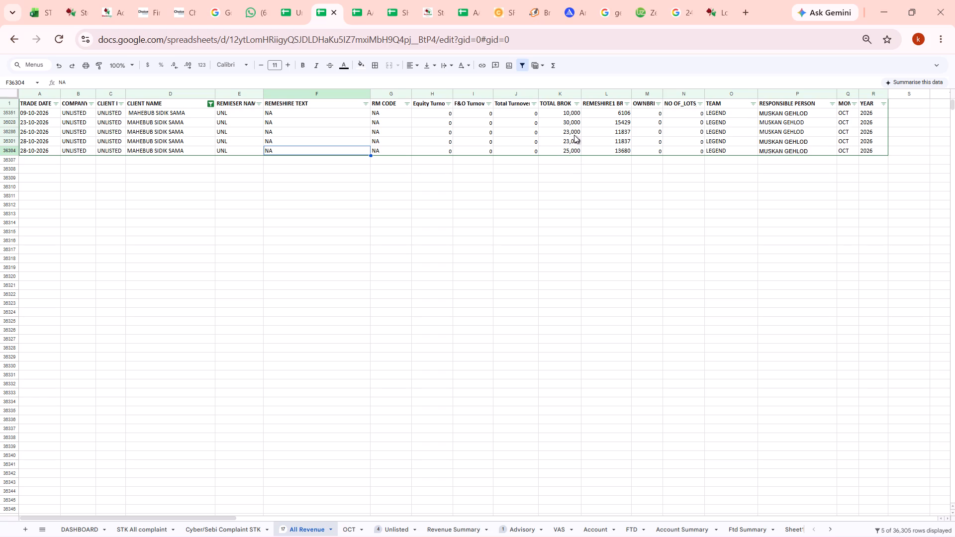
Copy the responsible person from P35351 down through the filtered rows to P36304.
left_click_drag(574, 134, 306, 140)
left_click_drag(72, 132, 439, 147)
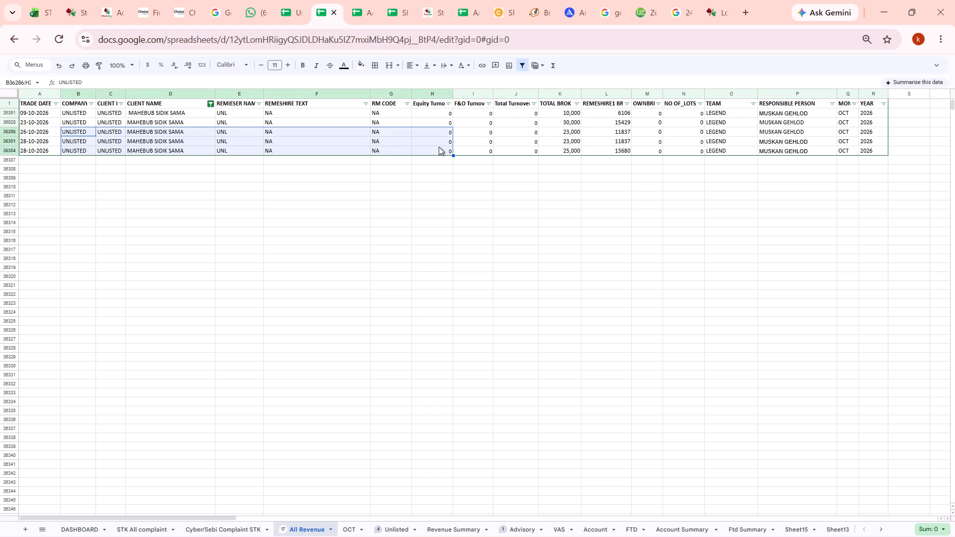
left_click(789, 115)
key("ctrl+c")
key("ctrl+shift+Down")
key("ctrl+v")
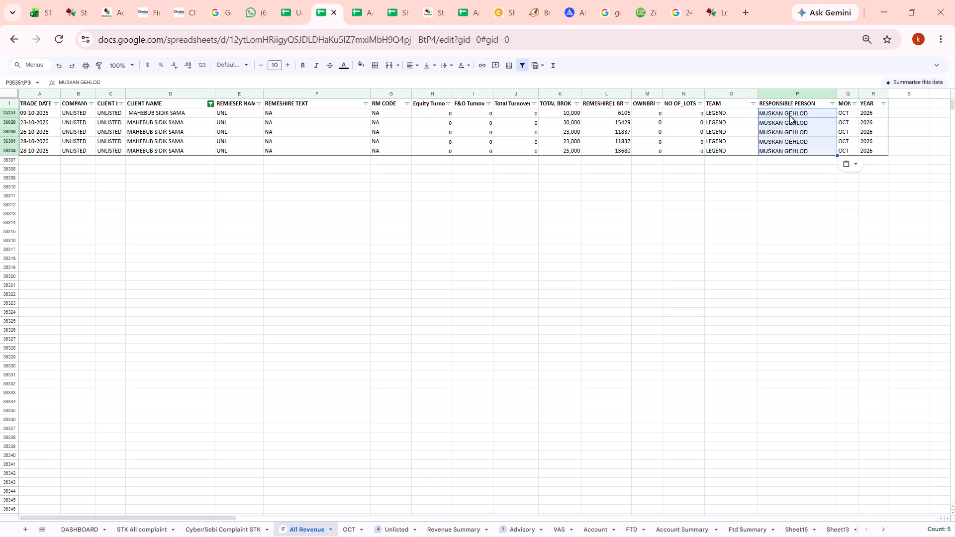
left_click(784, 118)
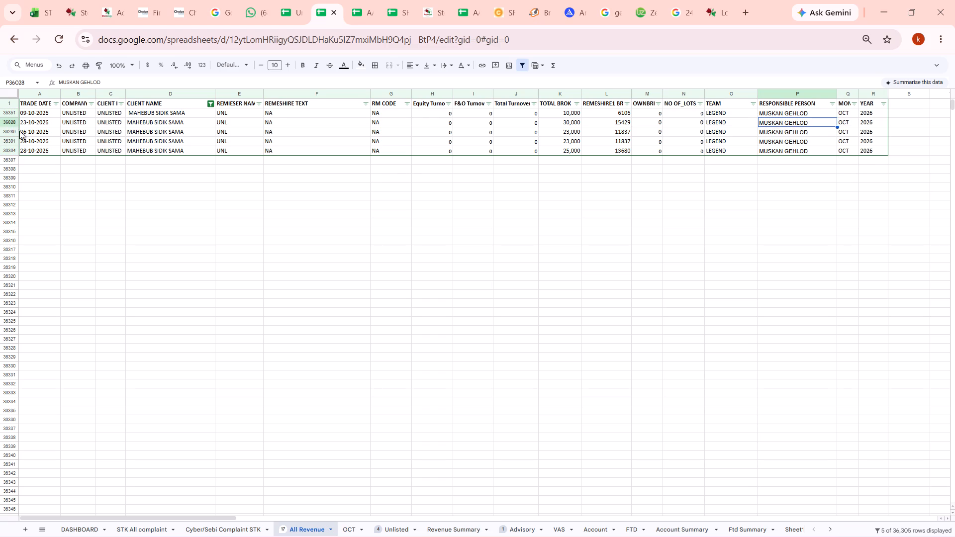
Delete row 36301, the 28-10-2026 entry with a total brokerage of 23,000, from the All Revenue sheet.
left_click(11, 140)
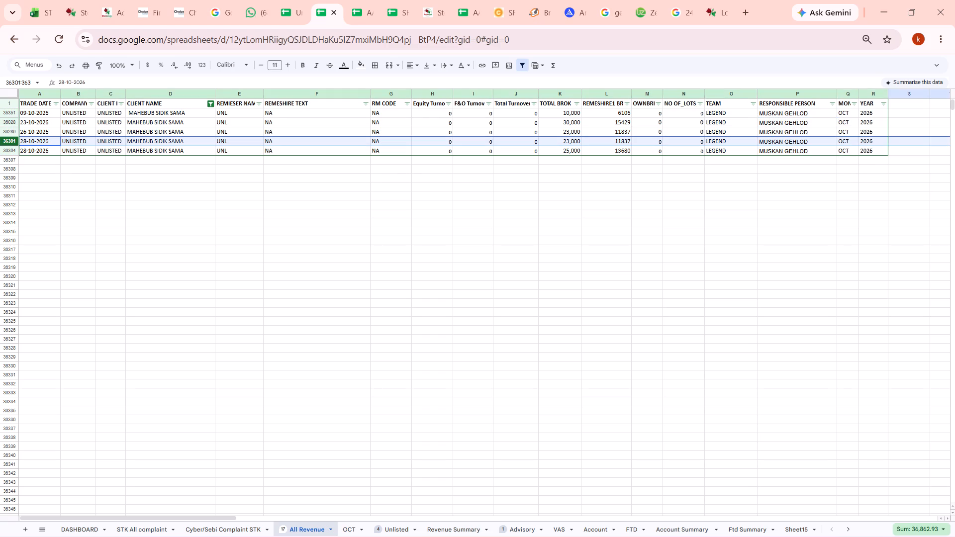
right_click(11, 140)
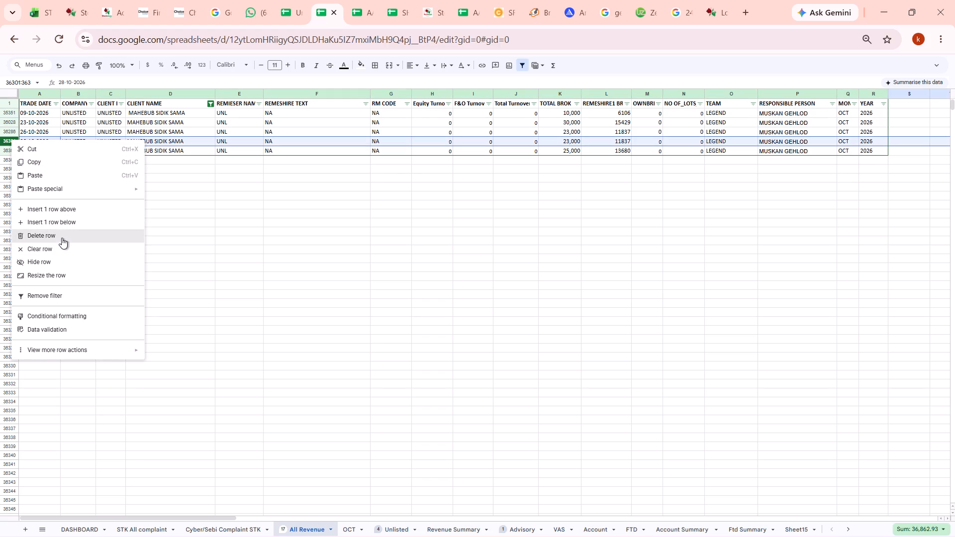
left_click(64, 233)
In the unlisted shares spreadsheet's MK1 sheet, copy UPDATED IN DASHBOARD from V85 into V86 to V91.
left_click(360, 0)
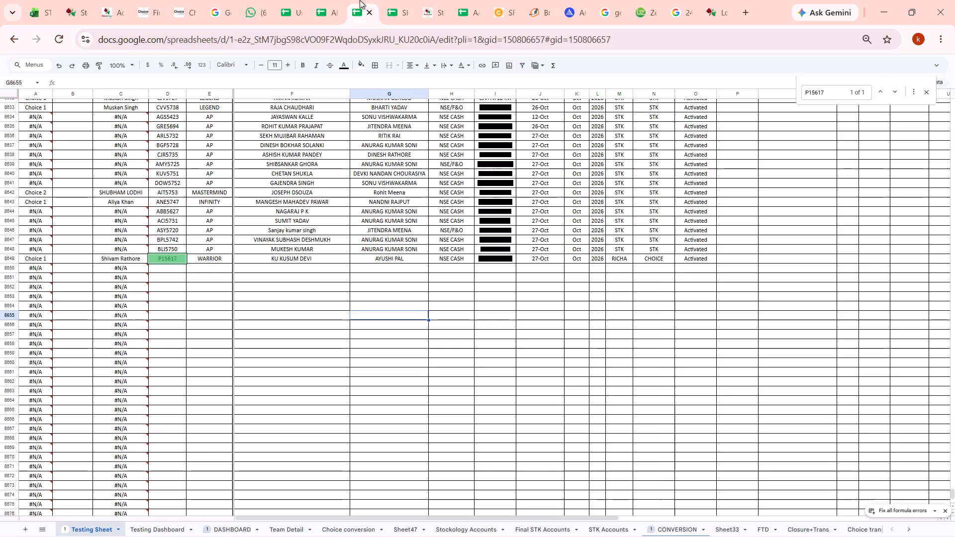
left_click(302, 0)
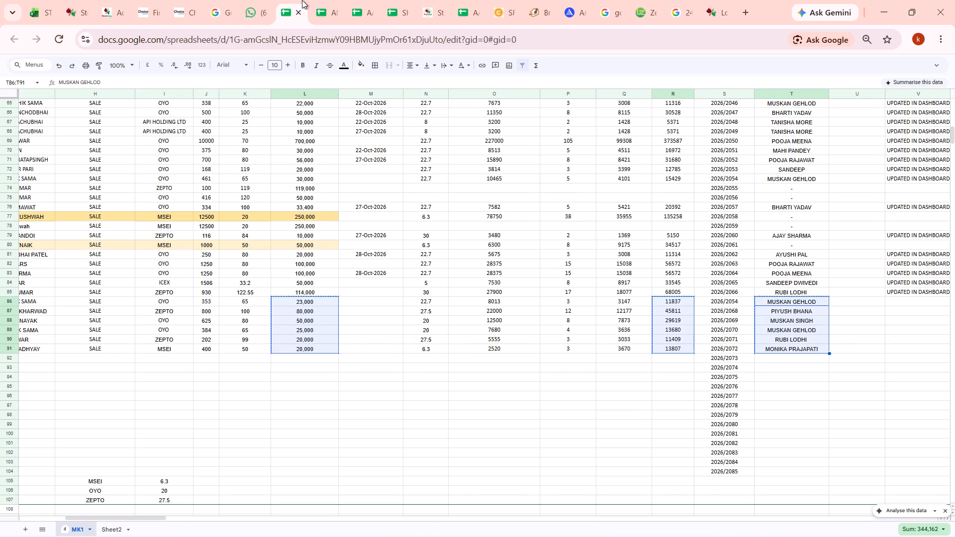
scroll(616, 290, "left", 3)
left_click(727, 295)
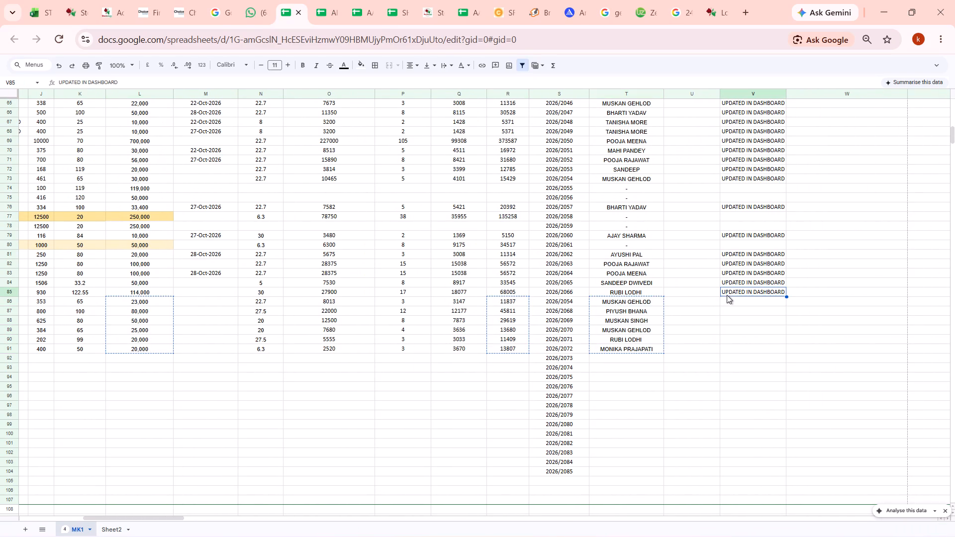
key("ctrl+c")
left_click_drag(728, 303, 730, 348)
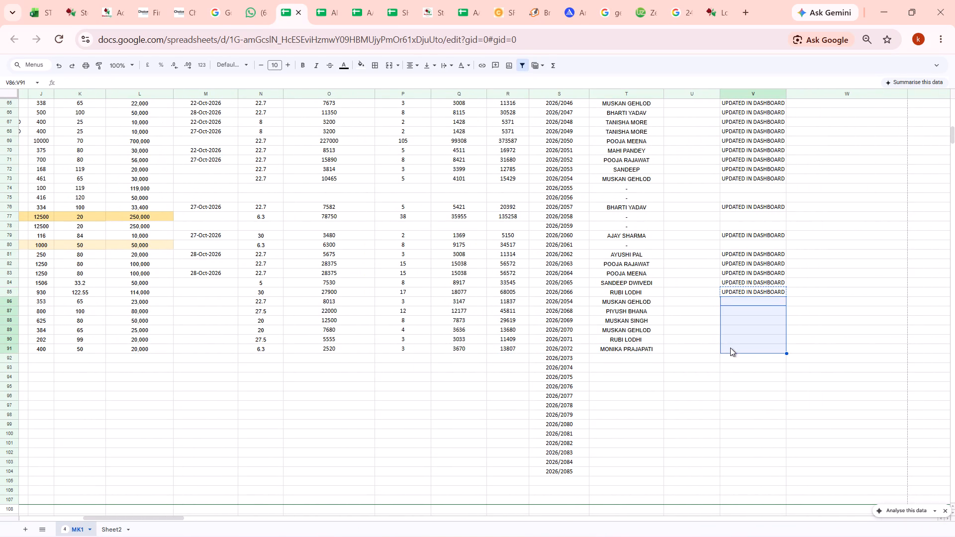
key("ctrl+v")
Mark the MSEI sale of 50,000 in row 80 by copying UPDATED IN DASHBOARD from column V into V80.
left_click(638, 333)
scroll(638, 333, "right", 1)
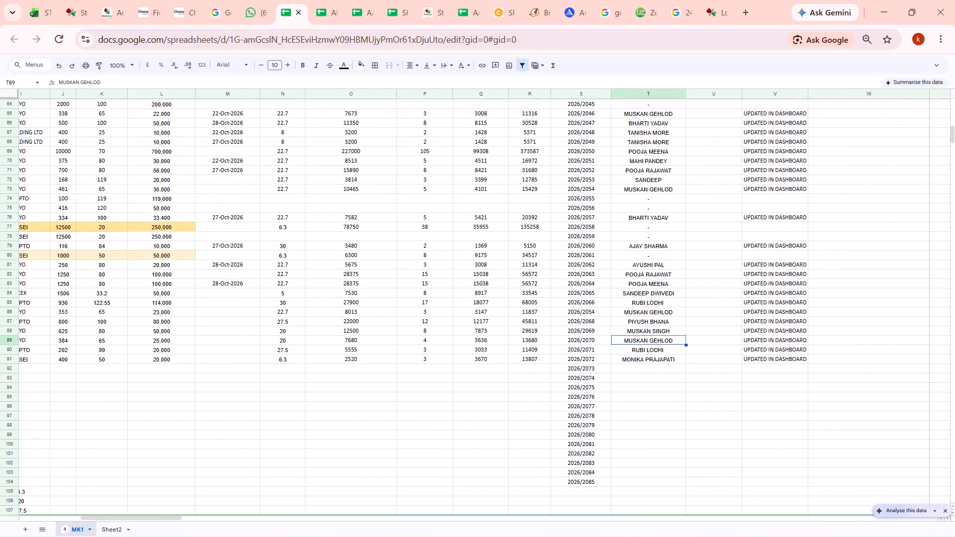
scroll(638, 333, "right", 4)
scroll(638, 333, "left", 3)
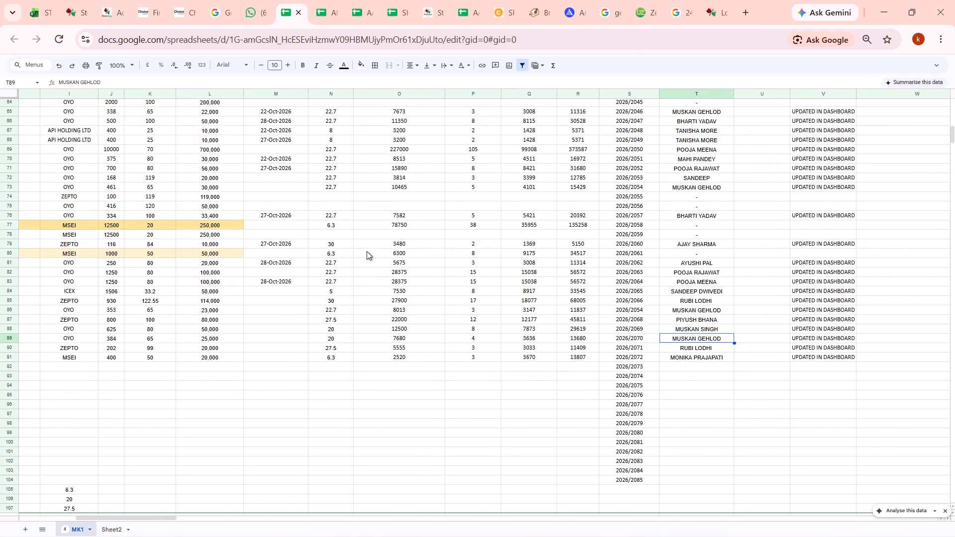
left_click_drag(354, 251, 818, 252)
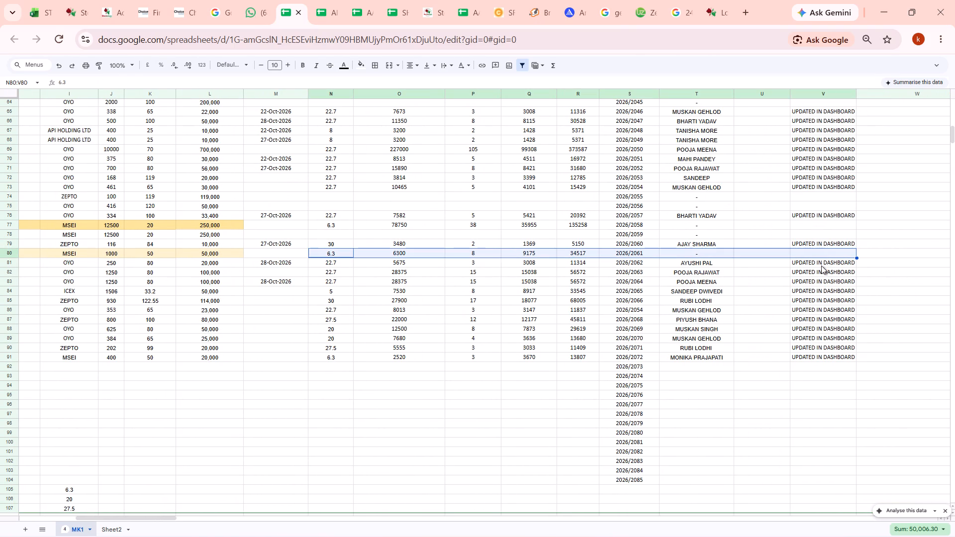
left_click(821, 266)
key("ctrl+c")
left_click(816, 255)
key("ctrl+v")
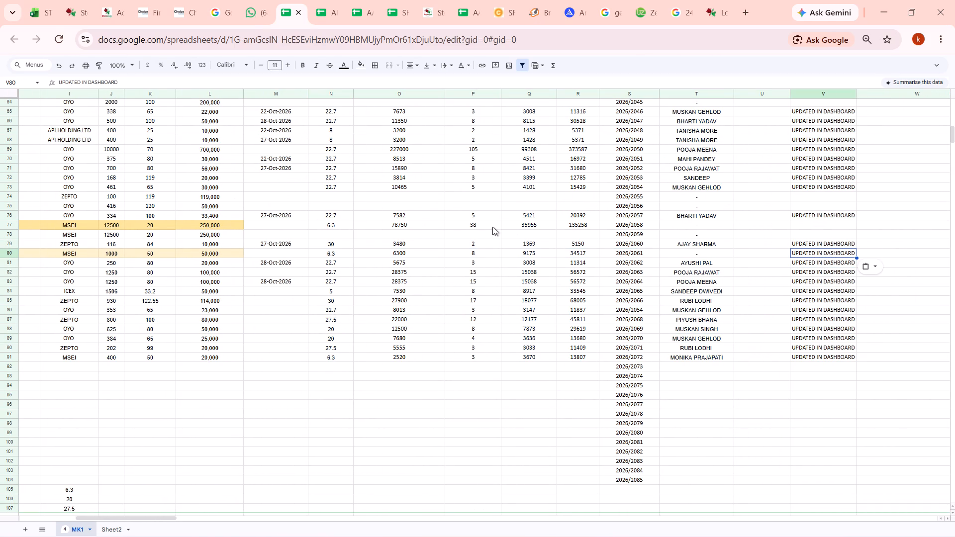
Mark the MSEI sale of 250,000 in row 77 by copying UPDATED IN DASHBOARD from V76 into V77.
left_click_drag(230, 228, 706, 237)
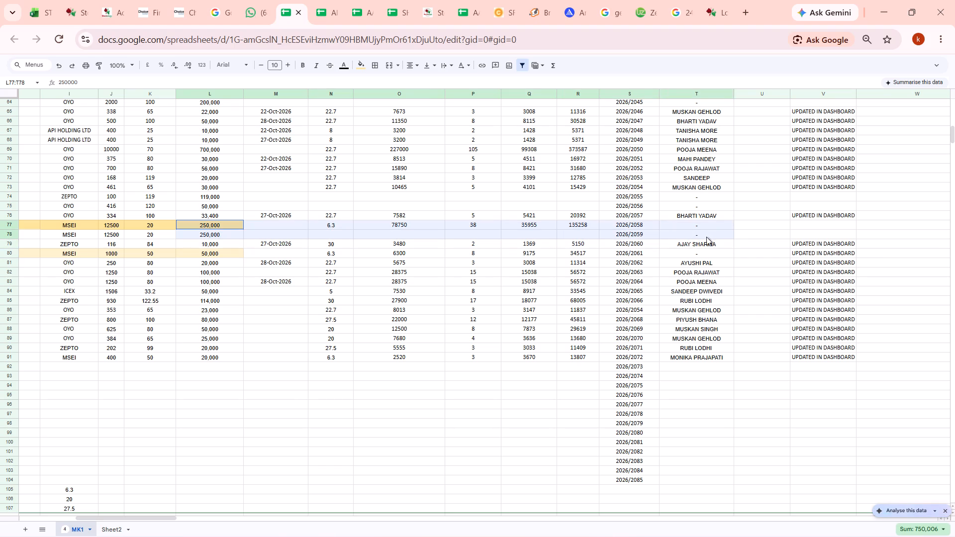
left_click_drag(706, 237, 774, 224)
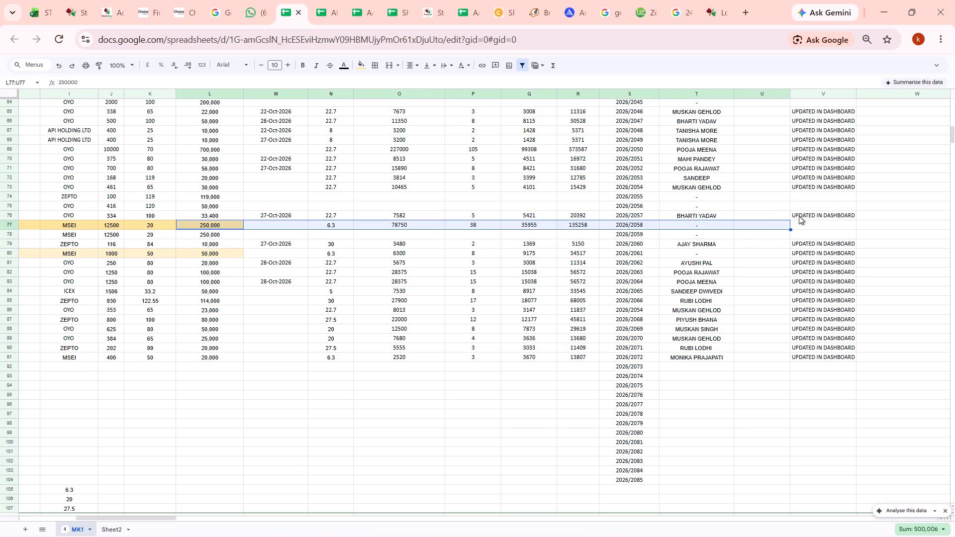
left_click(799, 216)
key("ctrl+c")
left_click(797, 225)
key("ctrl+v")
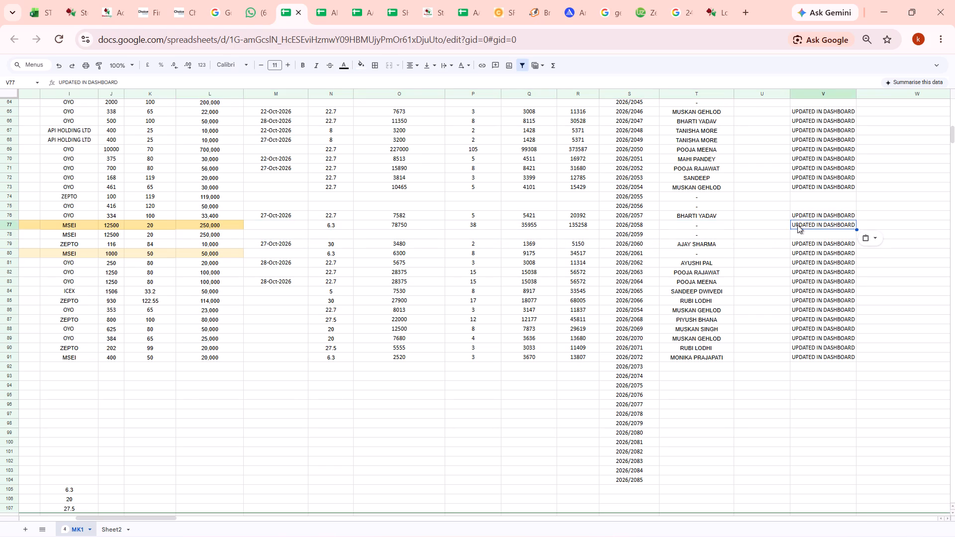
Clear the yellow and cream highlighting from rows 76 to 81 by filling E76:L81 with white.
scroll(797, 225, "right", 6)
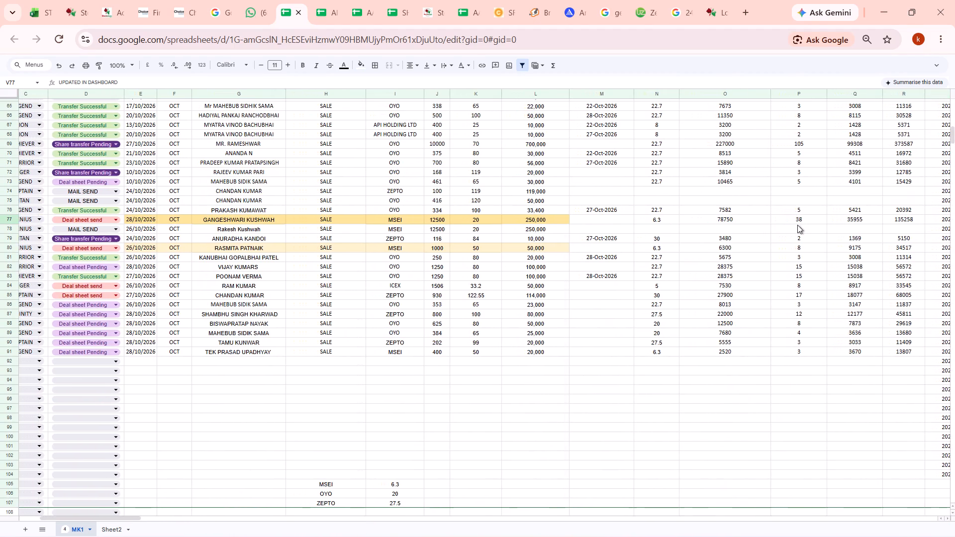
left_click_drag(152, 207, 561, 262)
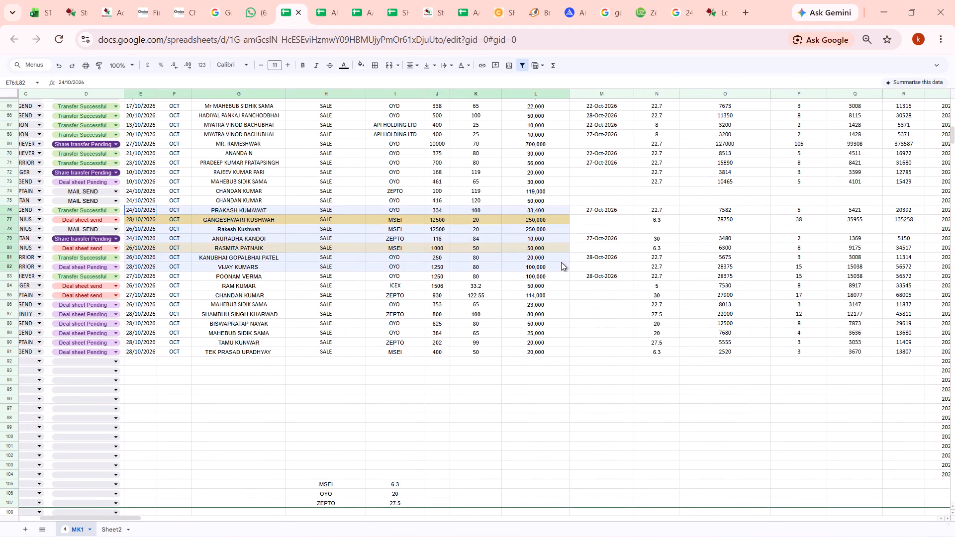
left_click_drag(561, 262, 562, 262)
left_click_drag(363, 68, 446, 89)
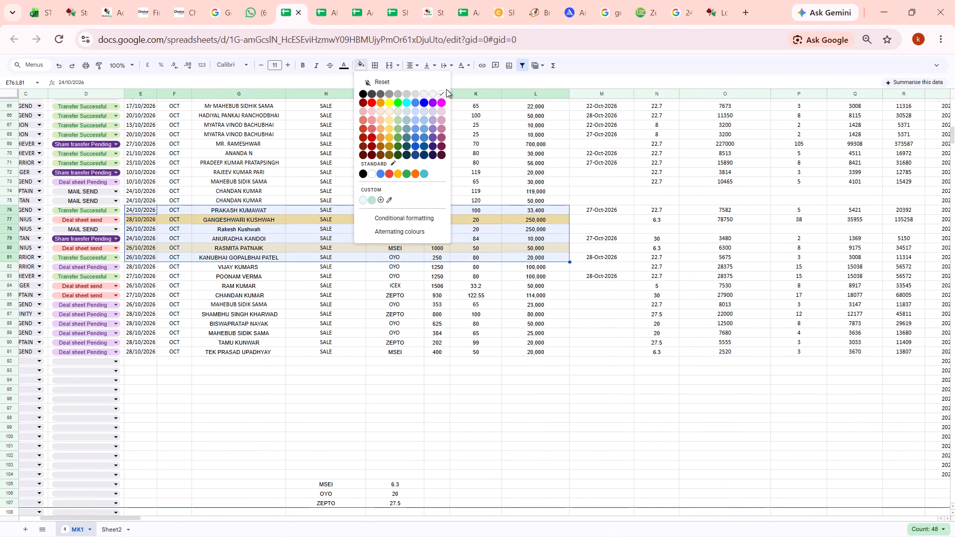
left_click_drag(446, 89, 443, 94)
left_click(443, 94)
left_click(335, 271)
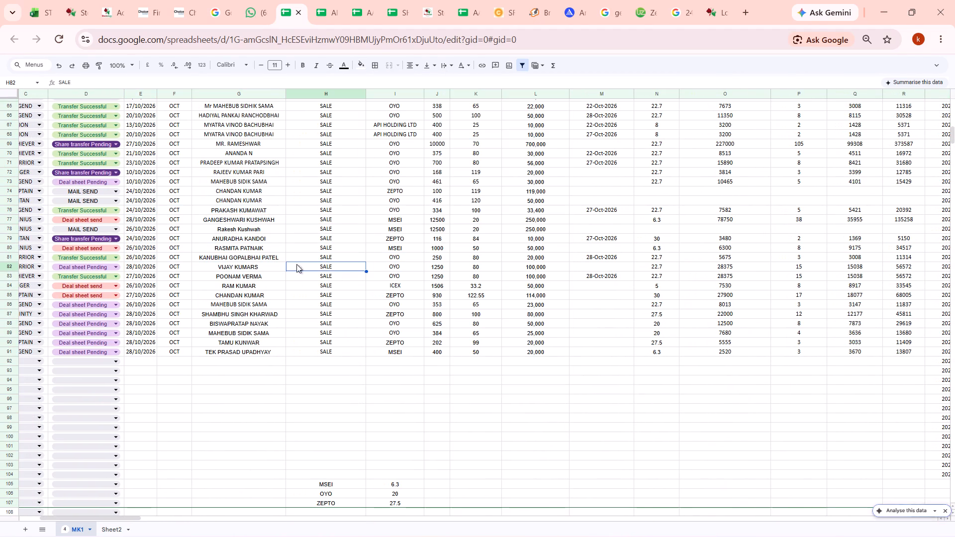
Look through the MK1 entries from the top of the sheet down to the latest October sales and the rows beneath.
left_click(183, 231)
scroll(183, 231, "right", 1)
left_click(188, 254)
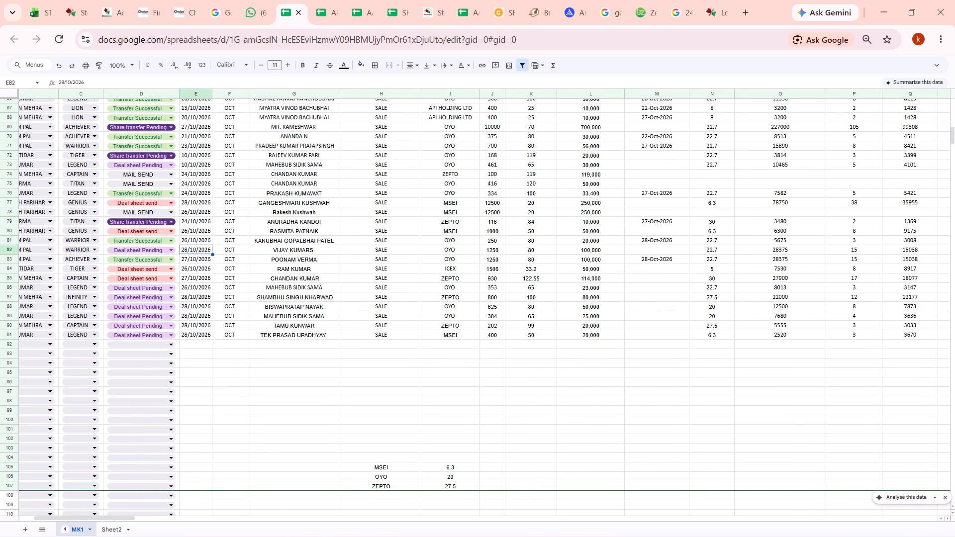
scroll(188, 254, "right", 1)
left_click(316, 317)
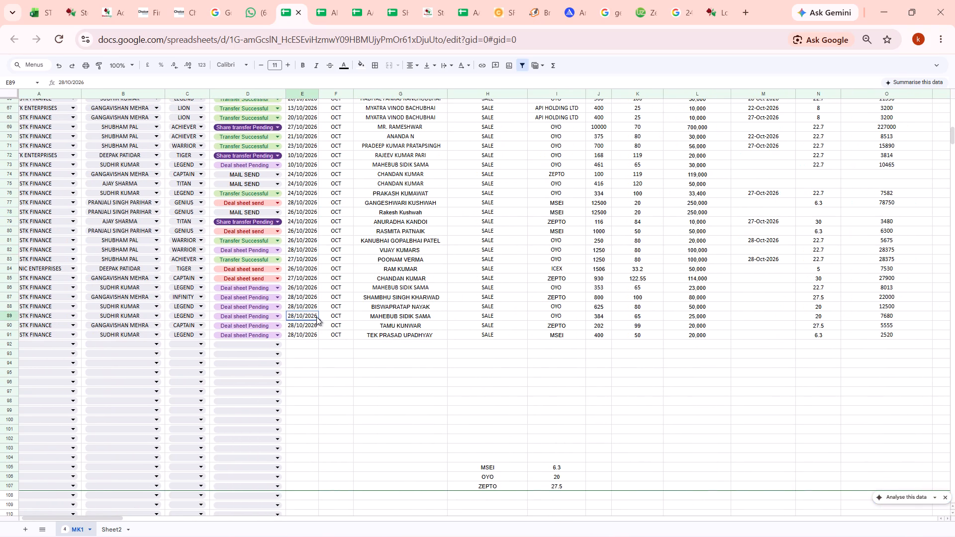
key("ctrl+Up")
left_click(487, 247)
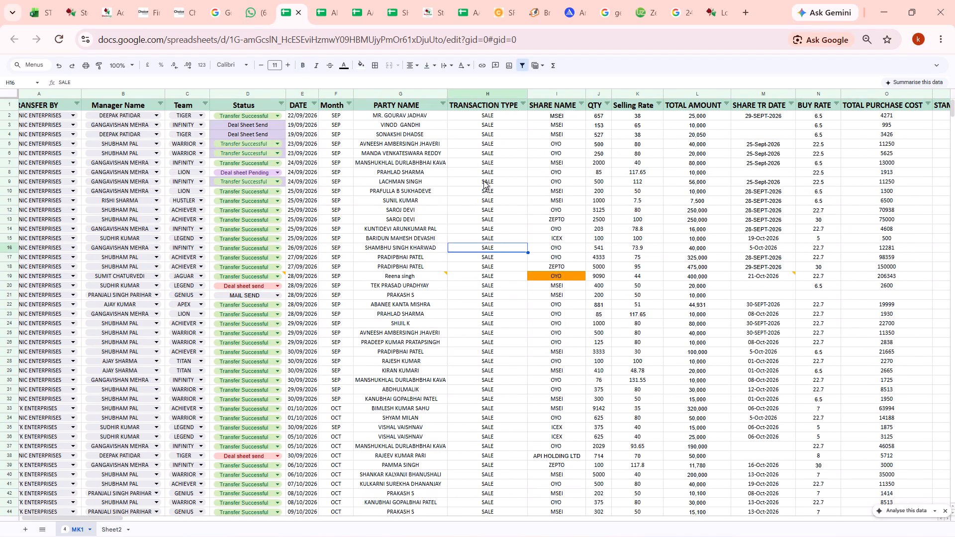
left_click(483, 180)
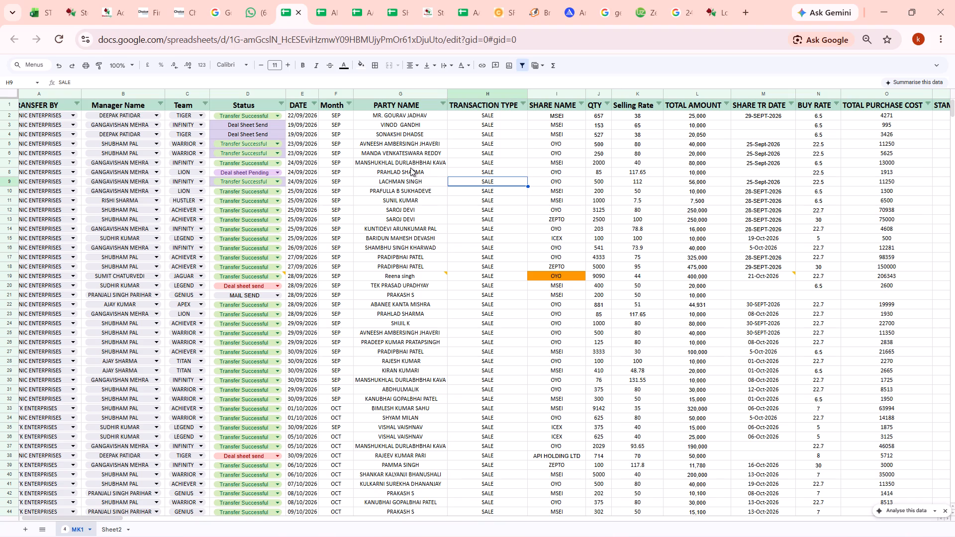
left_click(392, 211)
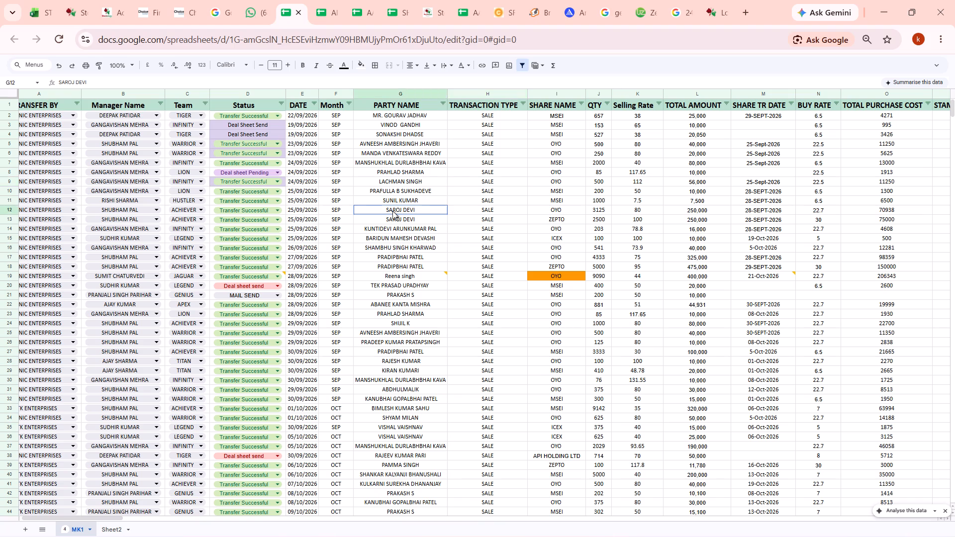
left_click(507, 193)
key("ctrl+Down")
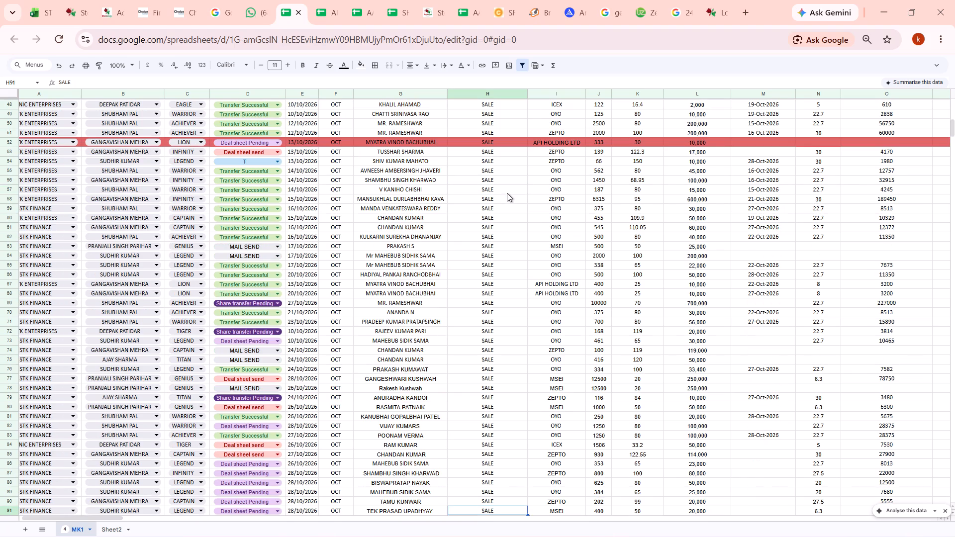
left_click(383, 277)
key("ctrl+Down")
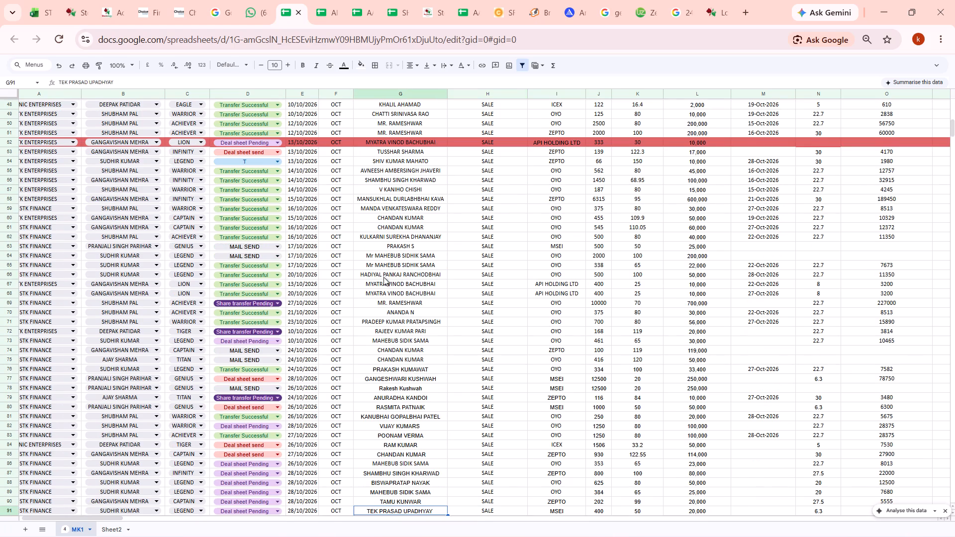
scroll(383, 277, "down", 4)
scroll(383, 277, "up", 2)
left_click(484, 310)
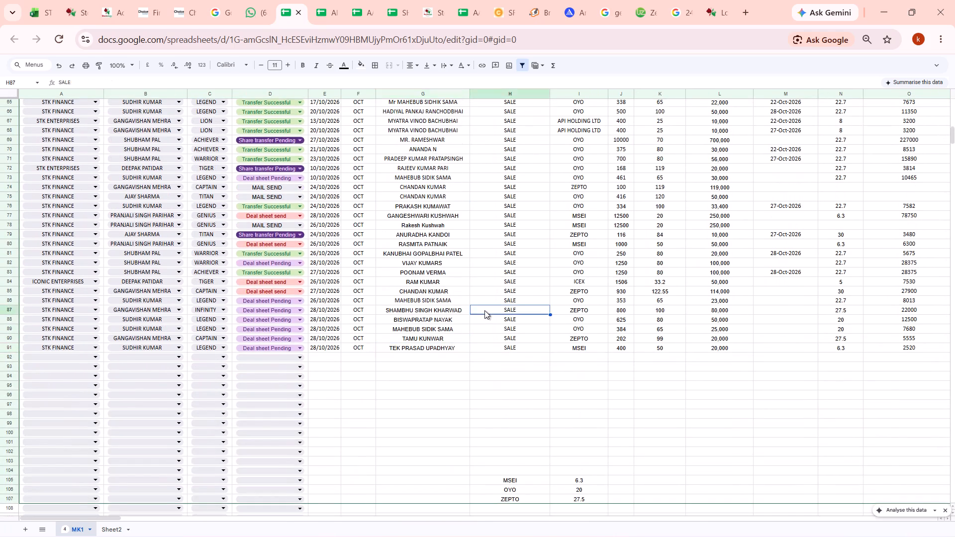
left_click(448, 219)
scroll(448, 219, "down", 3)
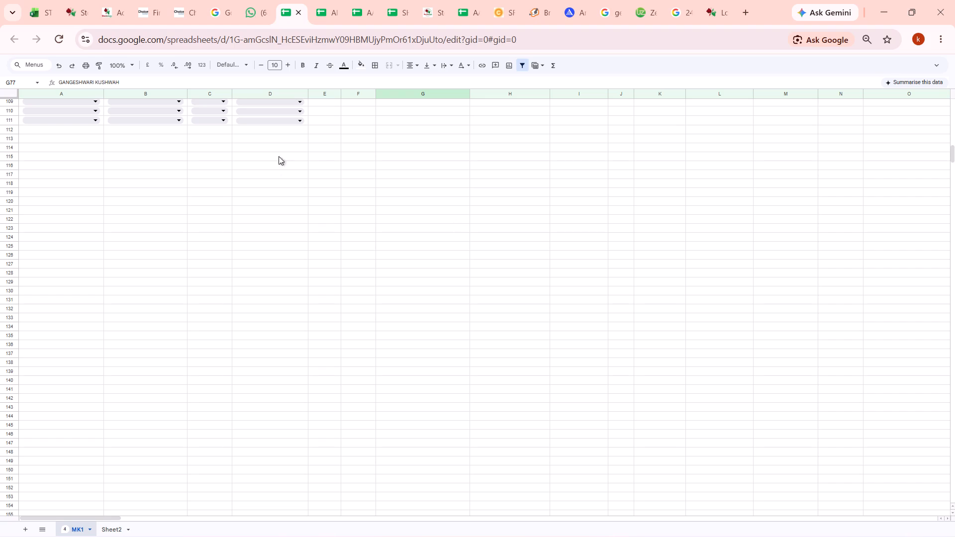
scroll(276, 165, "up", 4)
left_click(409, 271)
scroll(409, 271, "up", 2)
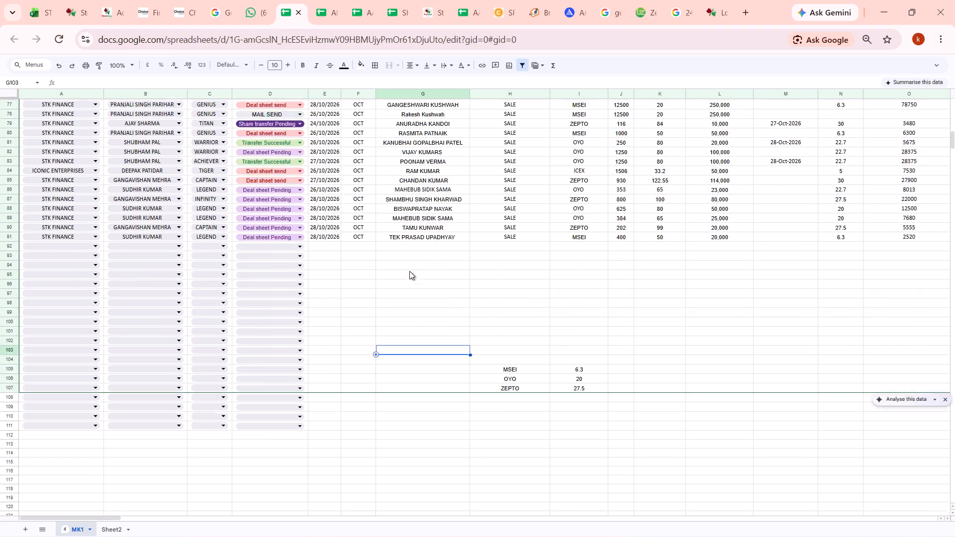
scroll(409, 271, "up", 1)
Remove the filter from the MK1 sheet.
left_click(521, 64)
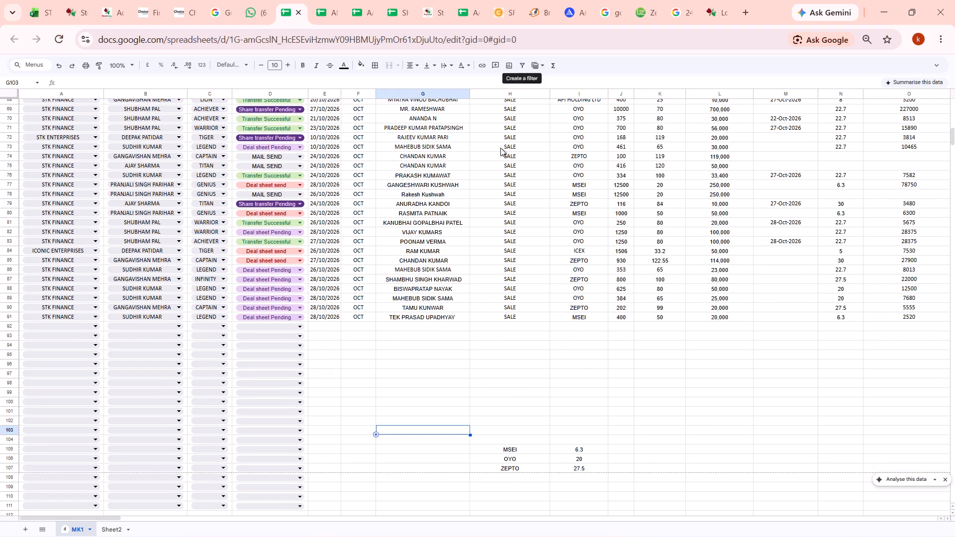
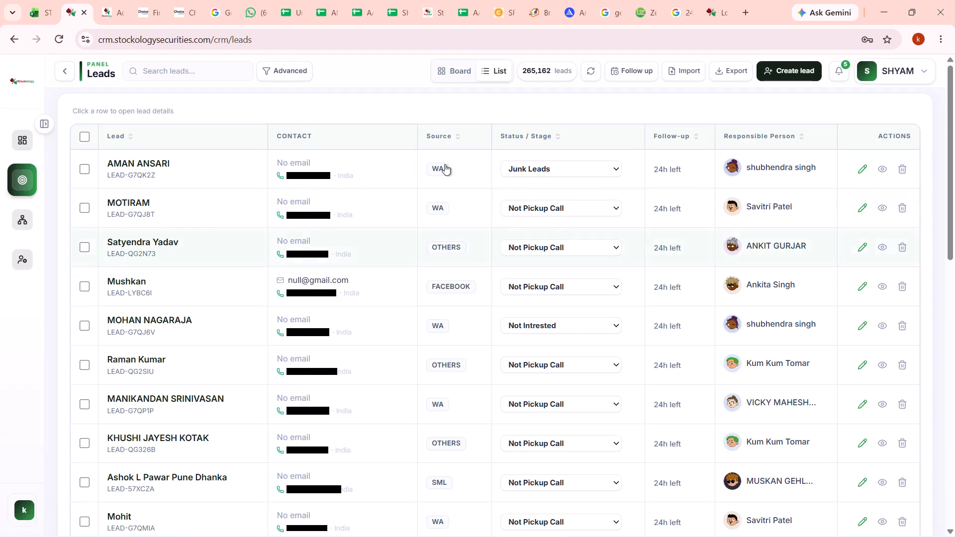
In the Stockology CRM leads list, set the advanced filter's responsible person to Pranjali, searching the names for PRANJ.
left_click(293, 81)
left_click(287, 69)
left_click(337, 209)
type("PR")
type("ANJ")
left_click(376, 268)
left_click(563, 288)
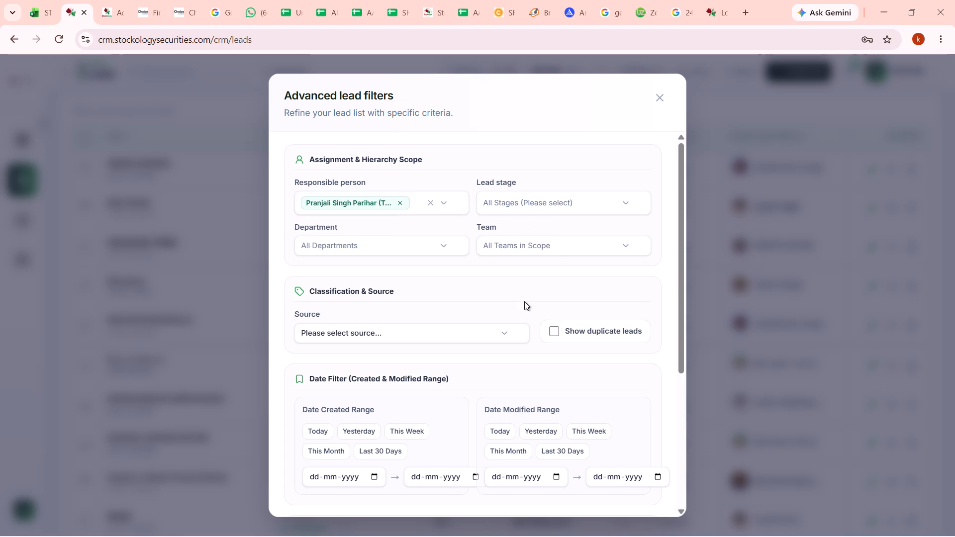
scroll(518, 408, "down", 1)
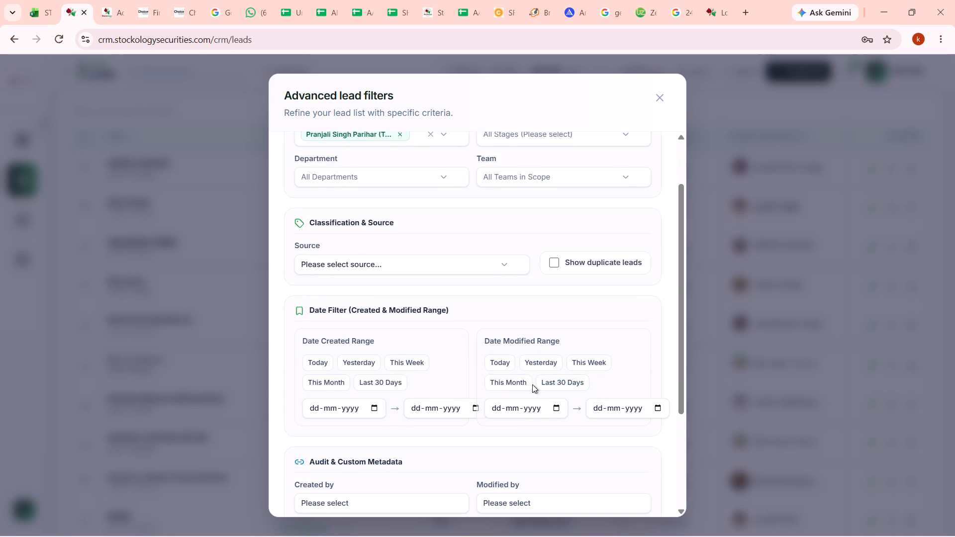
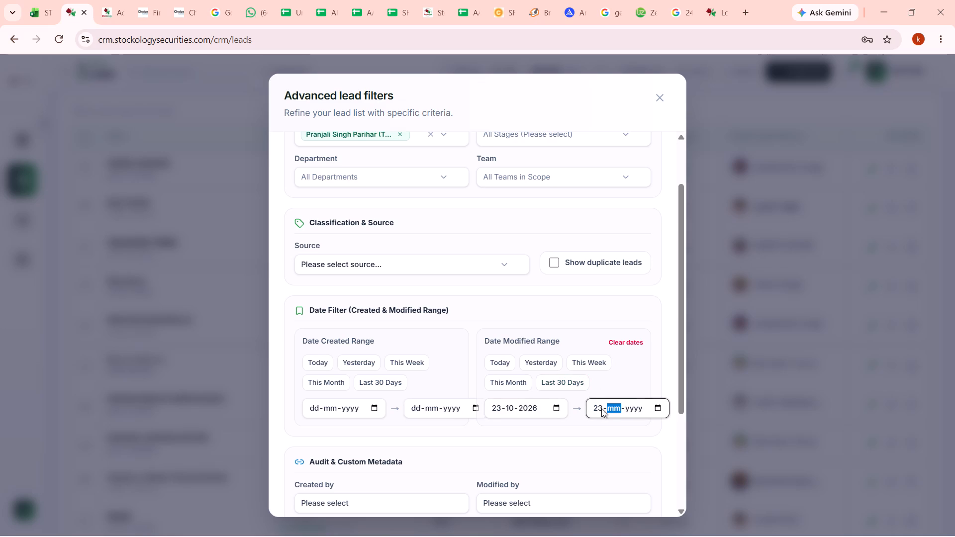
Set the end of the Date Modified range to 23-10-2026 and apply the advanced lead filters.
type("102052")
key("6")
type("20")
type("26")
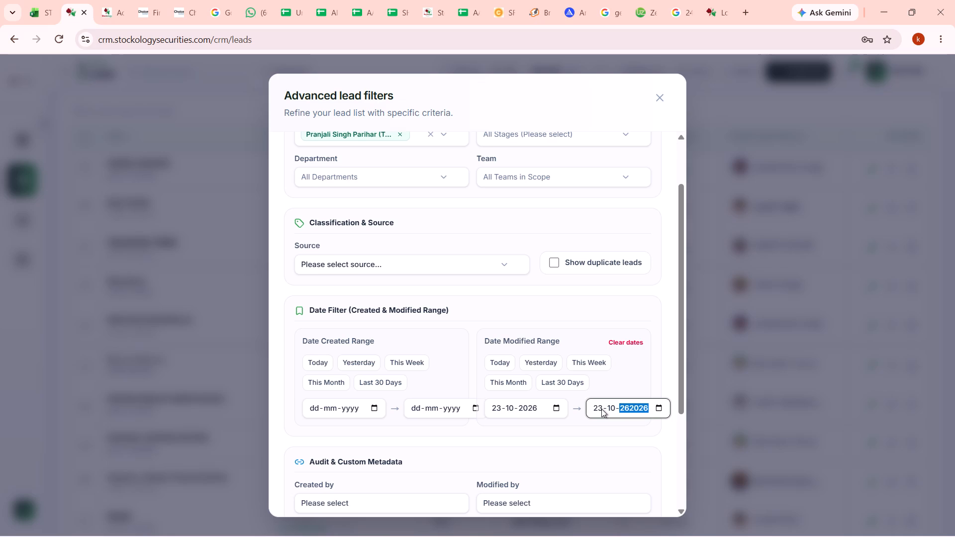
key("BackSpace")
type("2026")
left_click(569, 440)
scroll(569, 440, "down", 4)
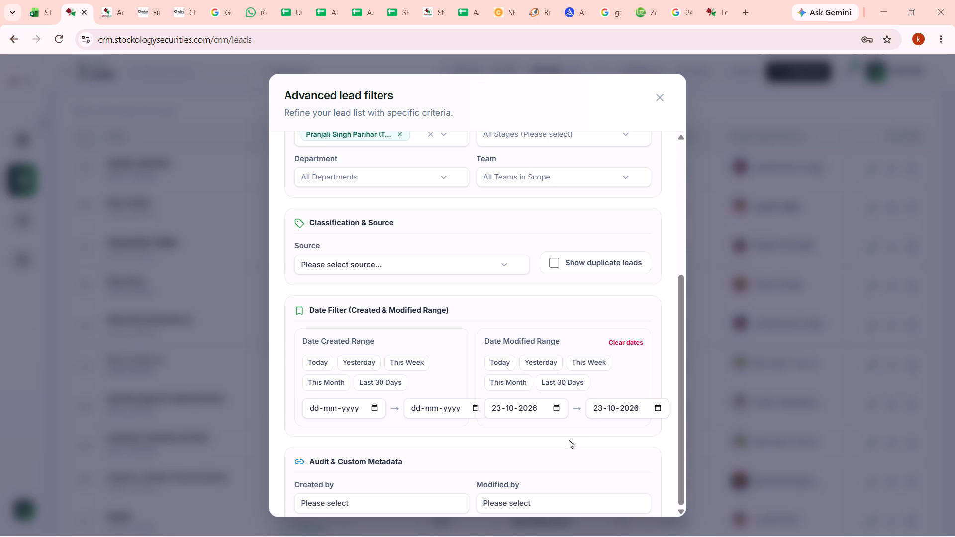
left_click(619, 492)
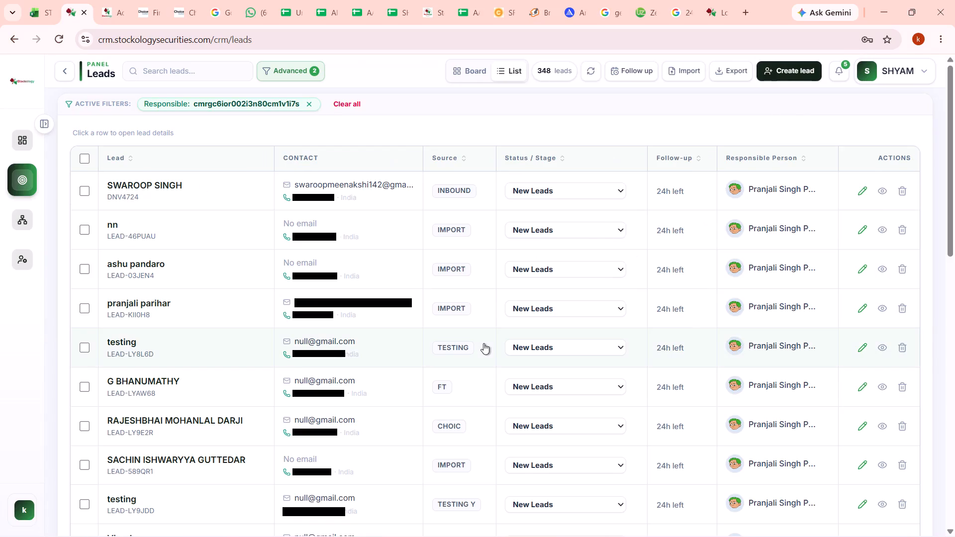
Recheck the advanced lead filter's responsible person and date ranges, and reapply the filter unchanged.
scroll(483, 343, "down", 7)
scroll(483, 343, "up", 6)
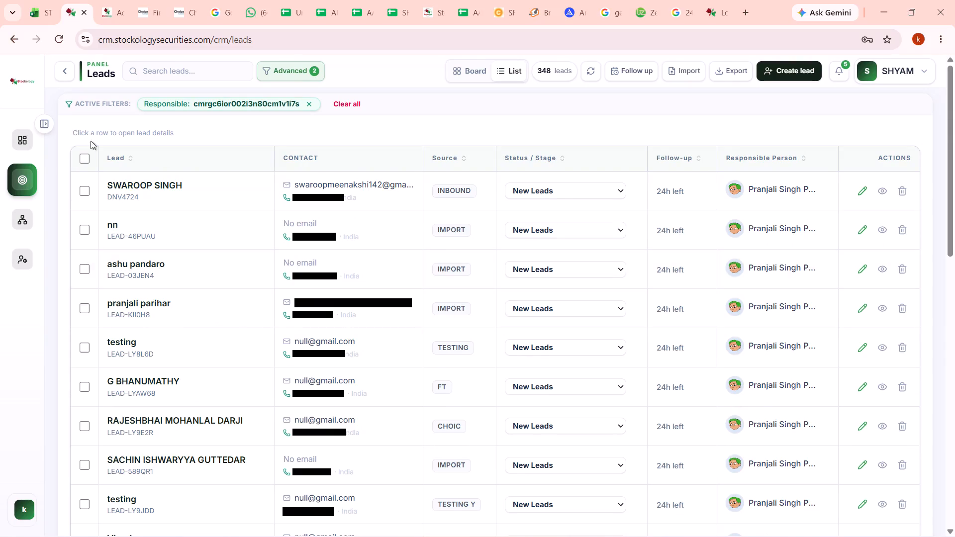
key("grave")
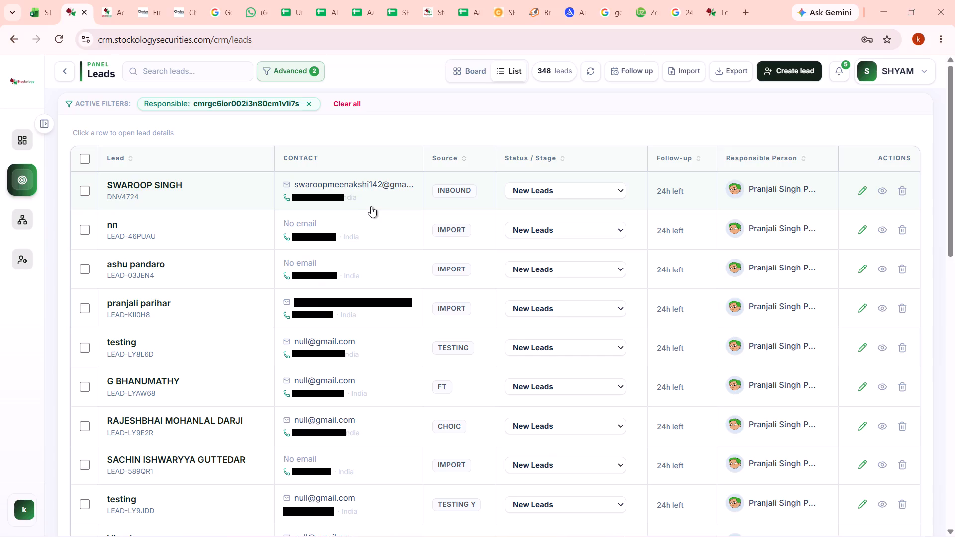
left_click(293, 66)
scroll(462, 355, "down", 2)
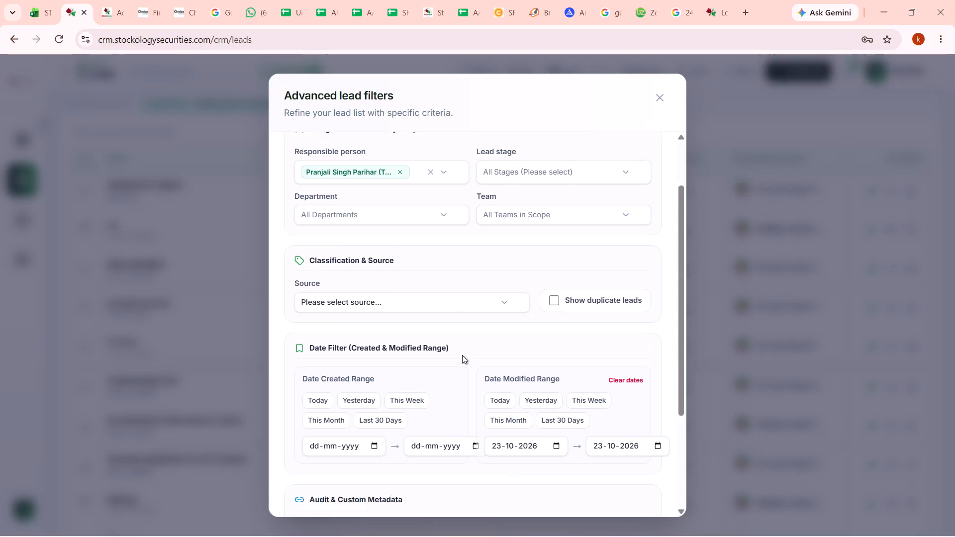
scroll(462, 355, "down", 1)
scroll(441, 296, "up", 2)
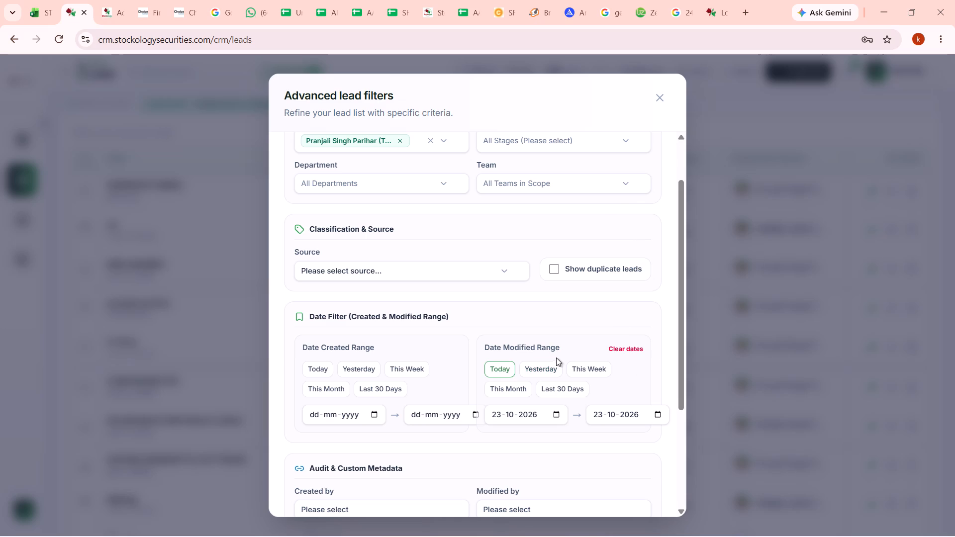
scroll(556, 358, "up", 3)
scroll(556, 358, "down", 1)
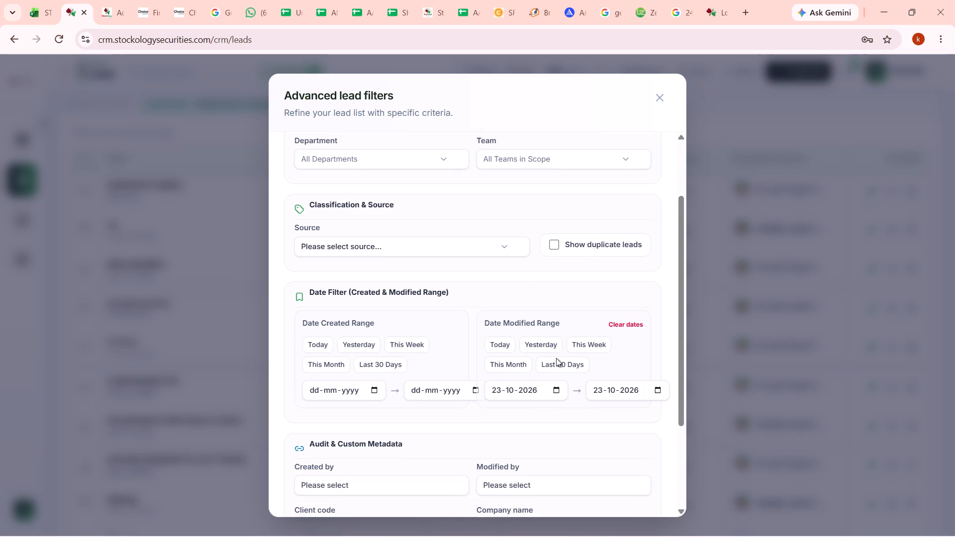
scroll(556, 358, "down", 1)
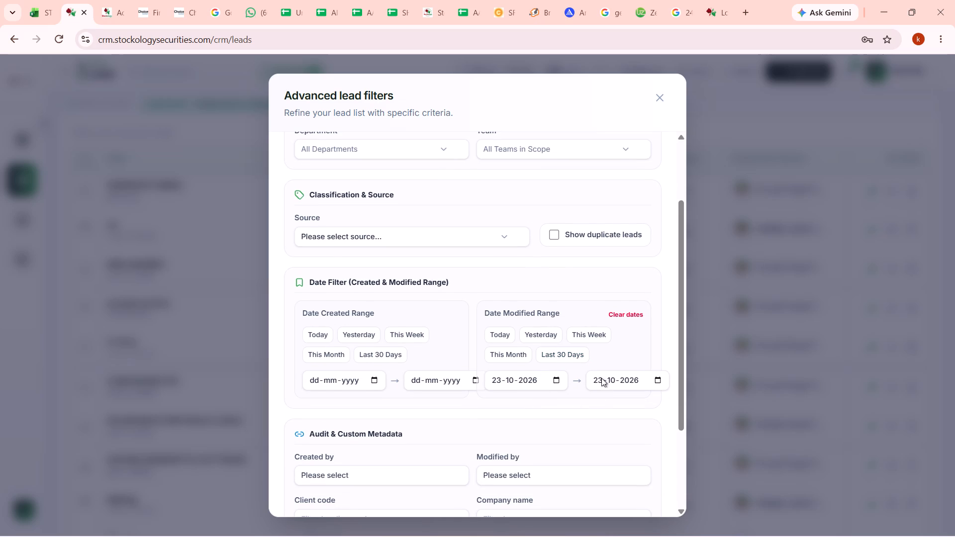
scroll(601, 378, "down", 3)
left_click(615, 496)
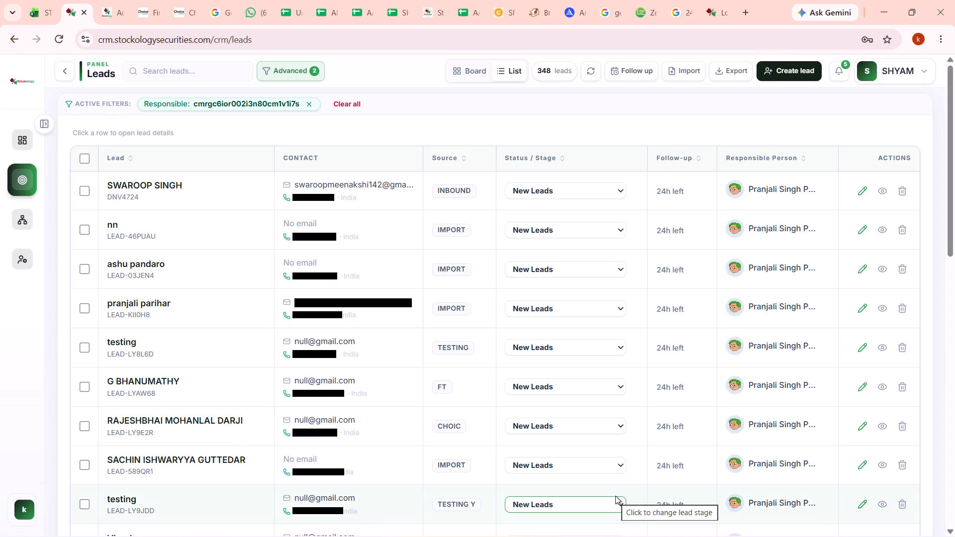
Look through the first page of the filtered leads list, examining names, sources and stages.
scroll(615, 496, "down", 1)
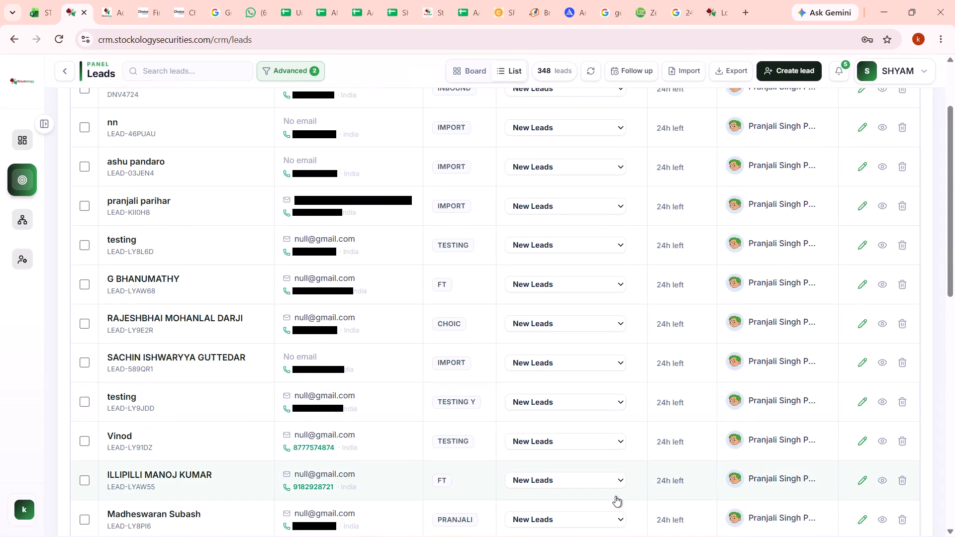
scroll(615, 496, "down", 5)
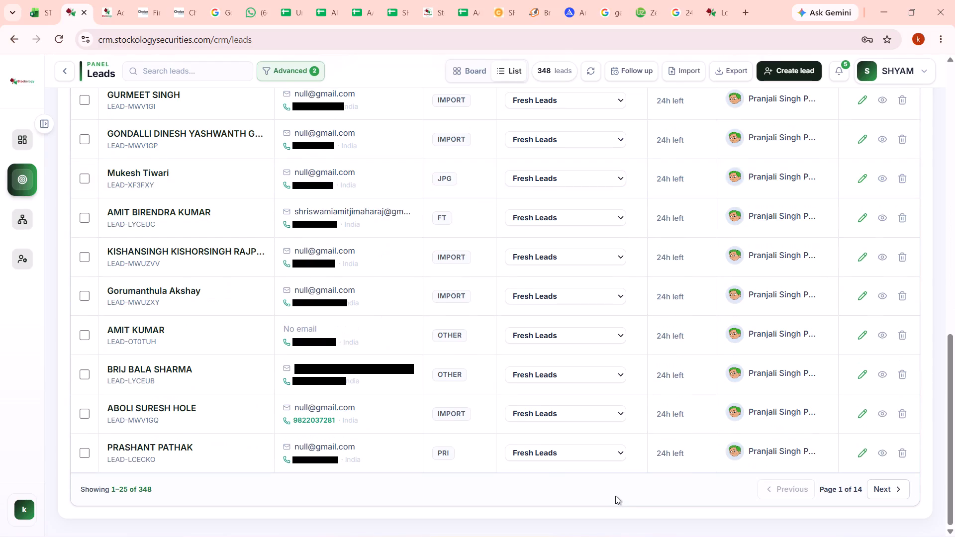
scroll(615, 496, "up", 4)
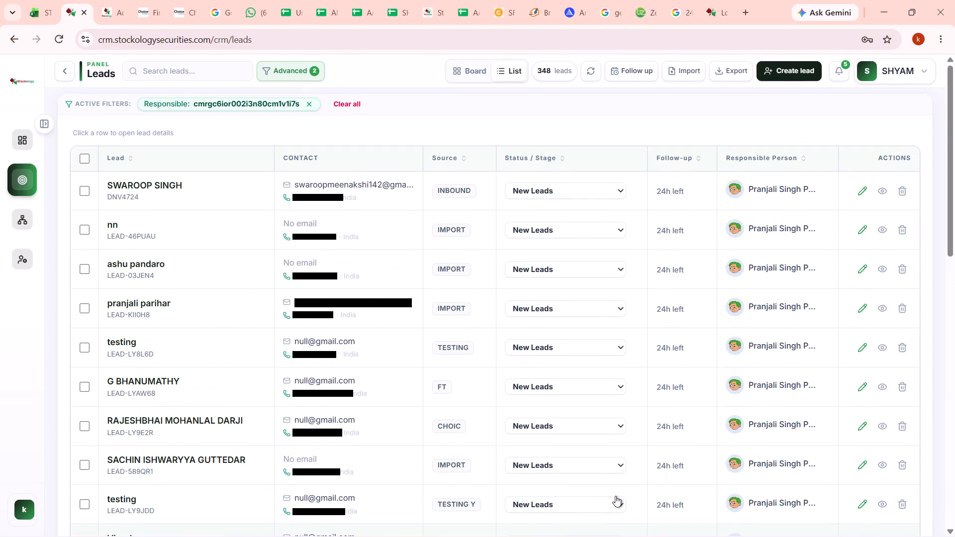
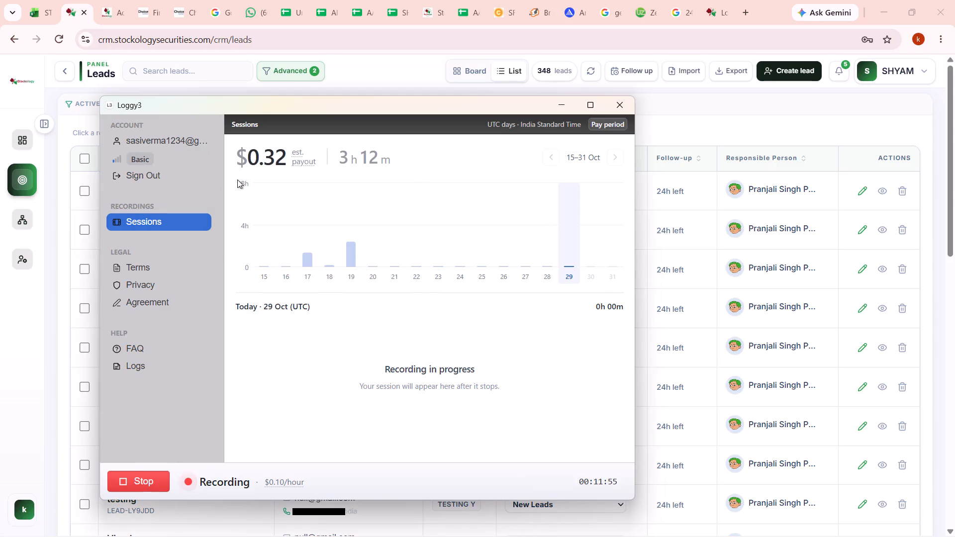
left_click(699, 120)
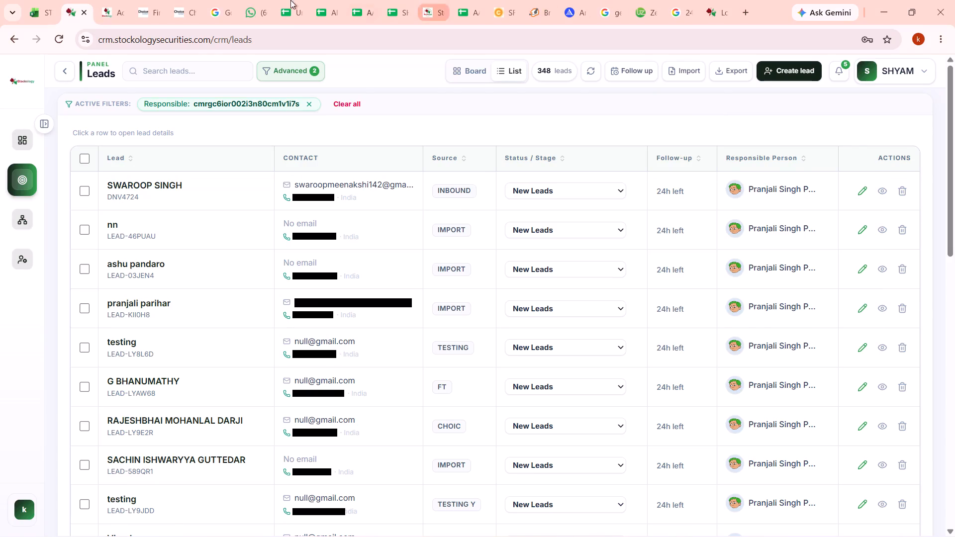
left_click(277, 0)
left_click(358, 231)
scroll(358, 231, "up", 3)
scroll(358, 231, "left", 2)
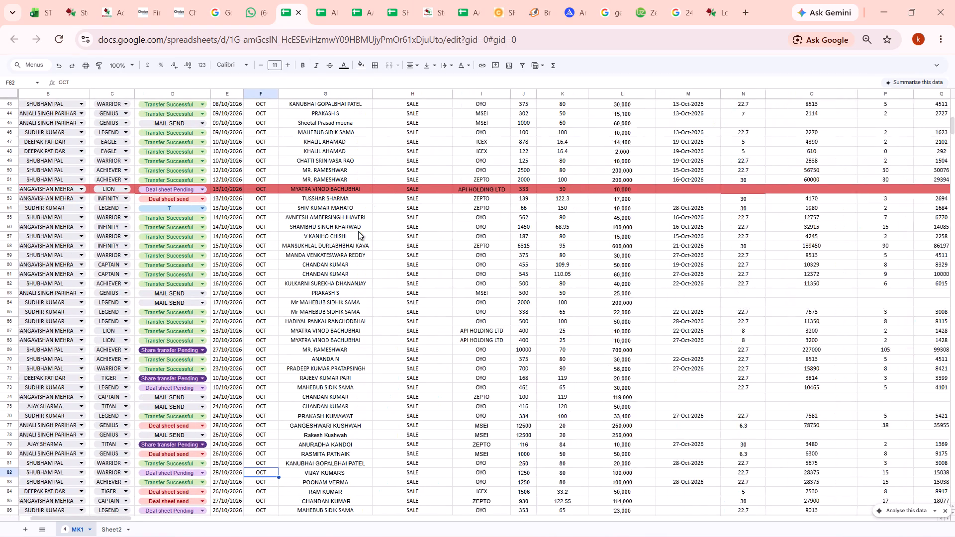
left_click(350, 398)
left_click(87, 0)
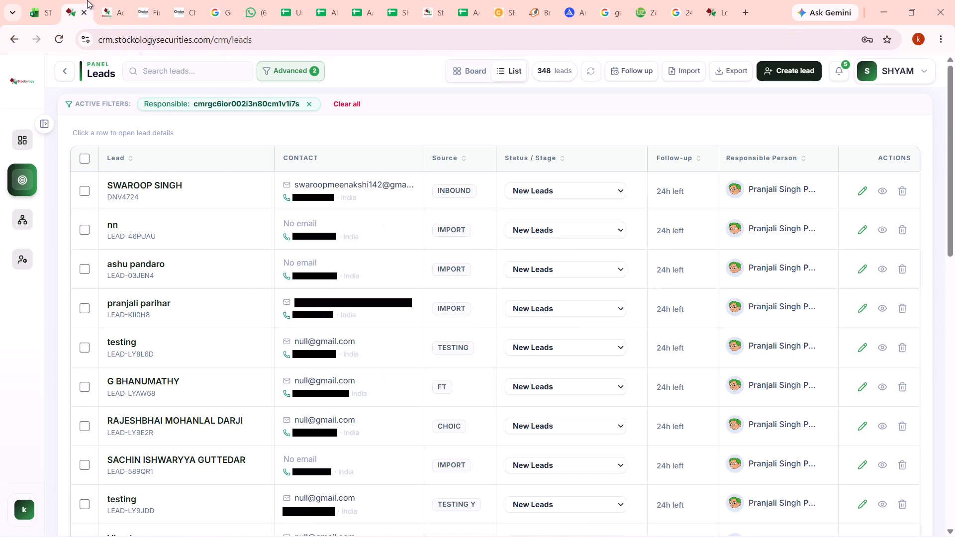
Review the October client rows in the STK KYC workbook's FTD & Modification sheet, examining the fund, F&O, trade date and counted columns.
left_click(38, 0)
left_click(311, 300)
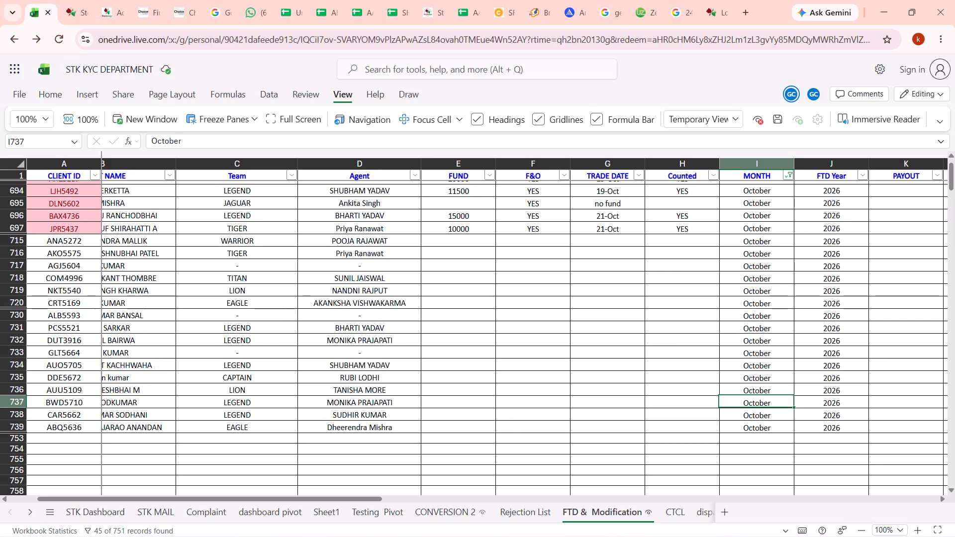
left_click(411, 308)
scroll(411, 308, "right", 2)
left_click(573, 235)
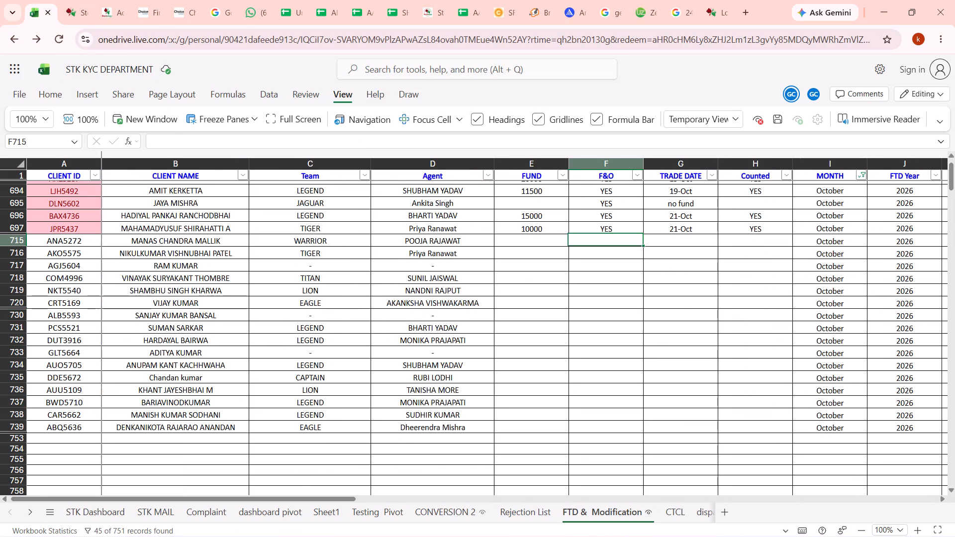
scroll(573, 235, "up", 1)
left_click(540, 313)
scroll(540, 313, "left", 2)
scroll(540, 313, "right", 1)
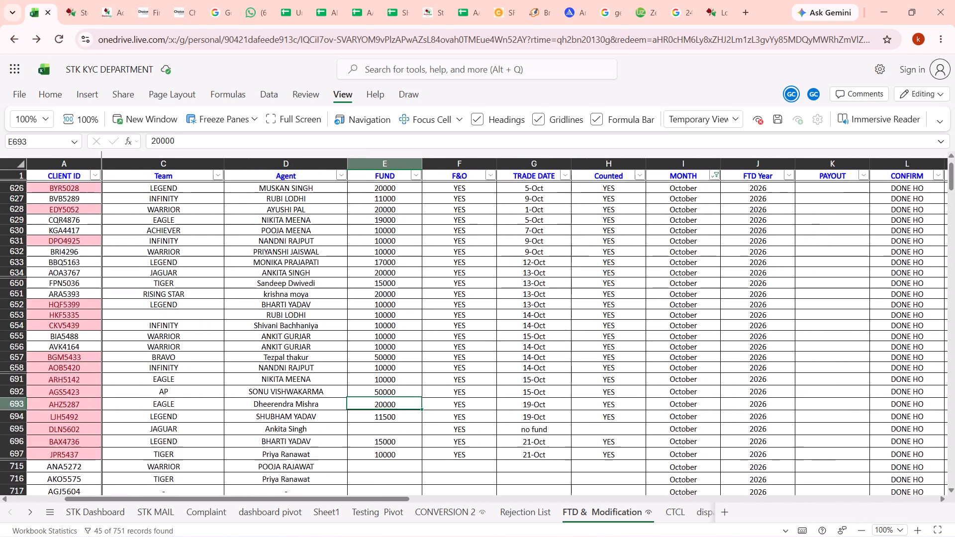
scroll(540, 313, "right", 1)
scroll(540, 313, "up", 1)
left_click(485, 315)
scroll(485, 315, "up", 3)
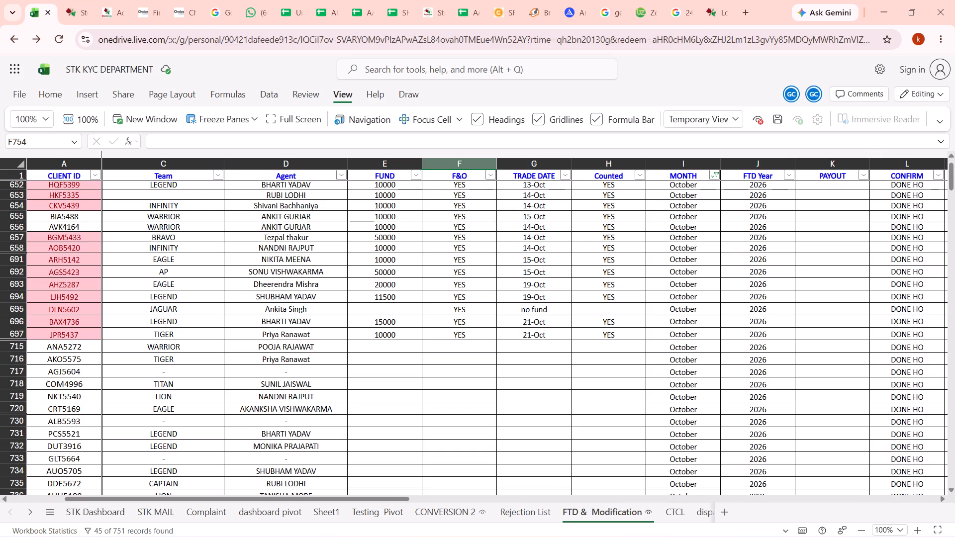
scroll(485, 315, "right", 2)
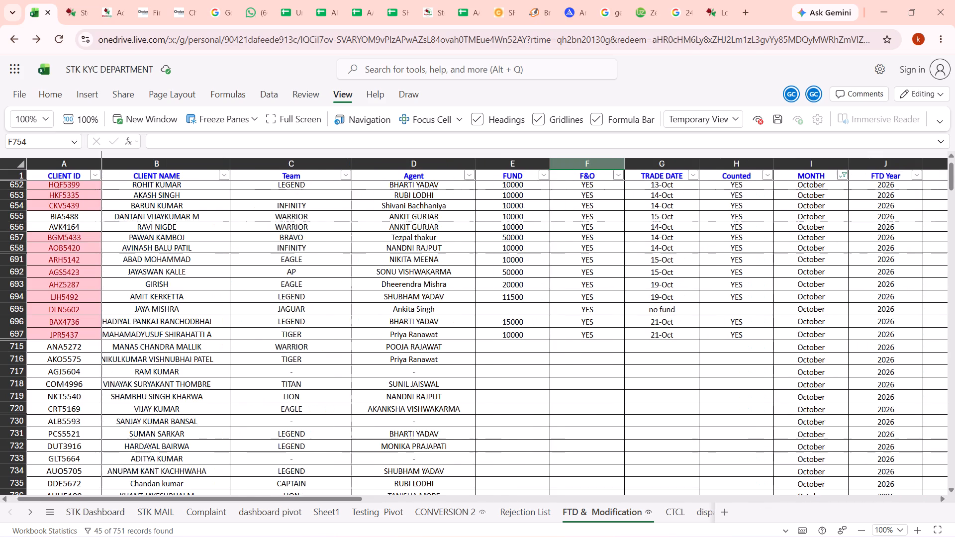
scroll(485, 315, "down", 2)
scroll(485, 315, "up", 2)
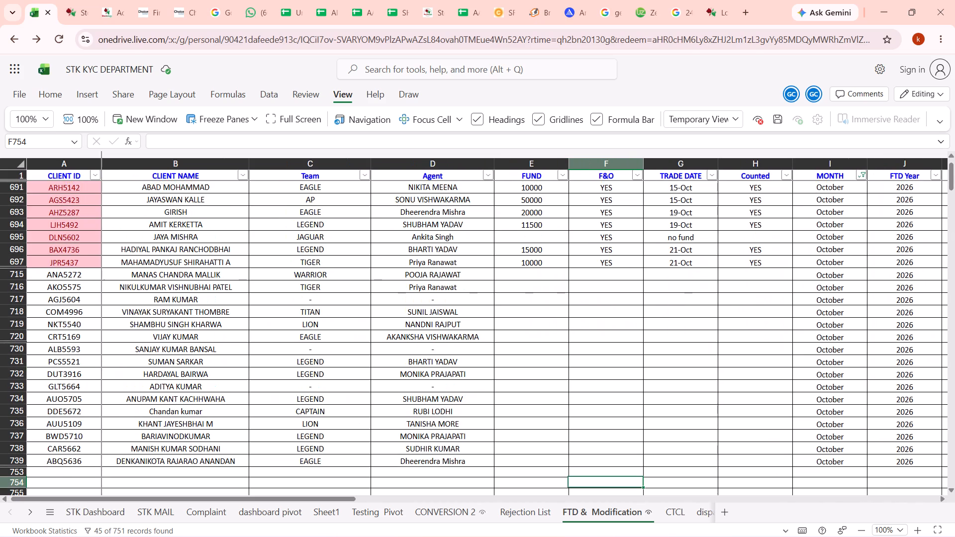
Inspect the Team and Agent lookup cells for rows 717 and 733, and compare them with the neighbouring October rows.
left_click(442, 294)
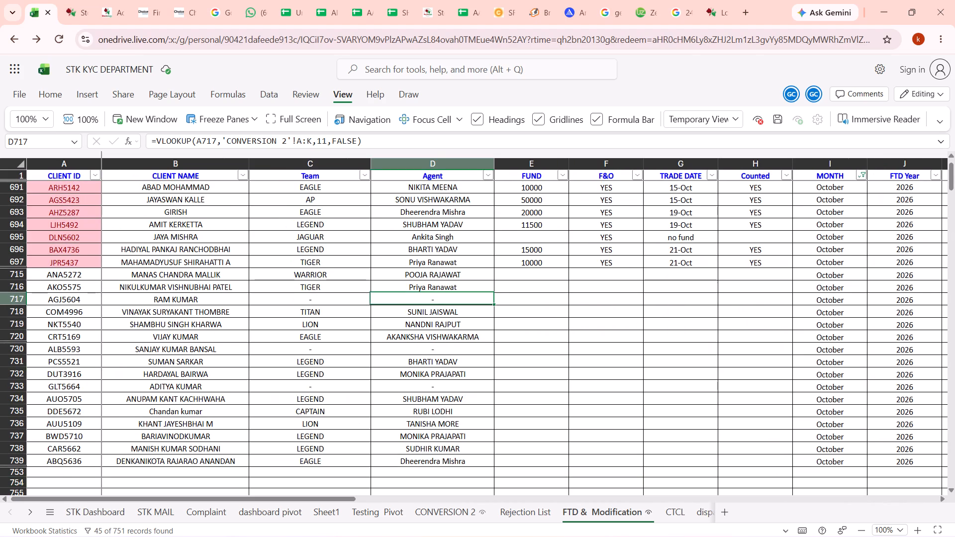
left_click_drag(293, 302, 408, 299)
left_click(408, 299)
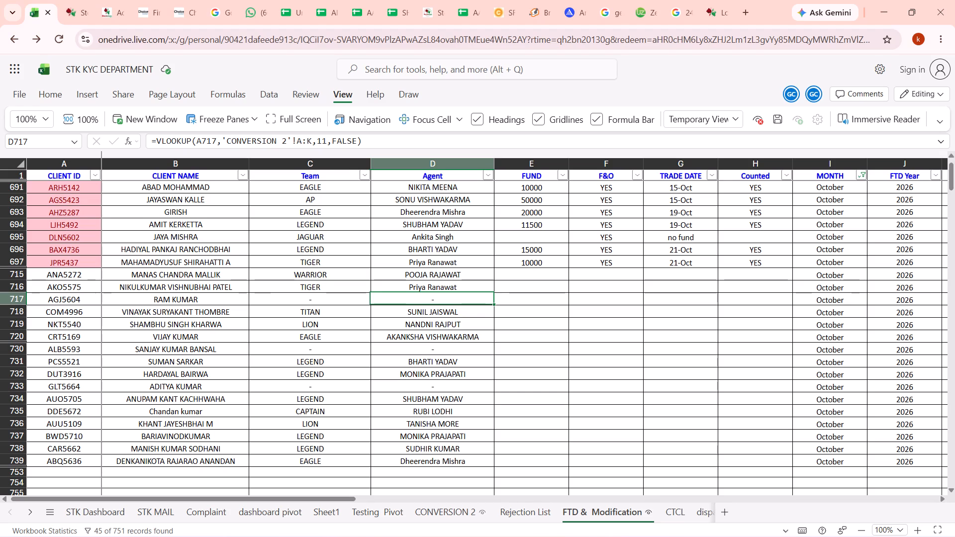
left_click(468, 361)
left_click_drag(455, 379, 322, 384)
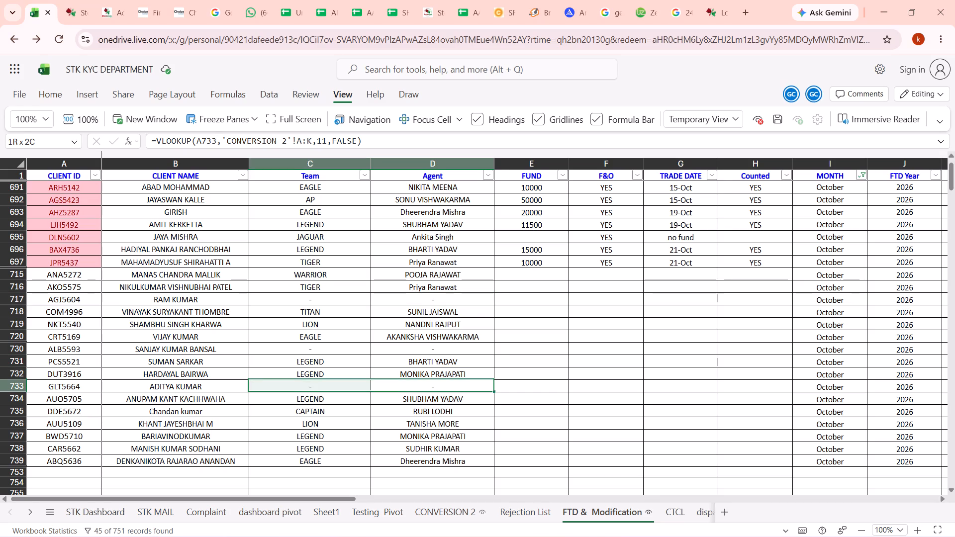
left_click(322, 384)
left_click(480, 337)
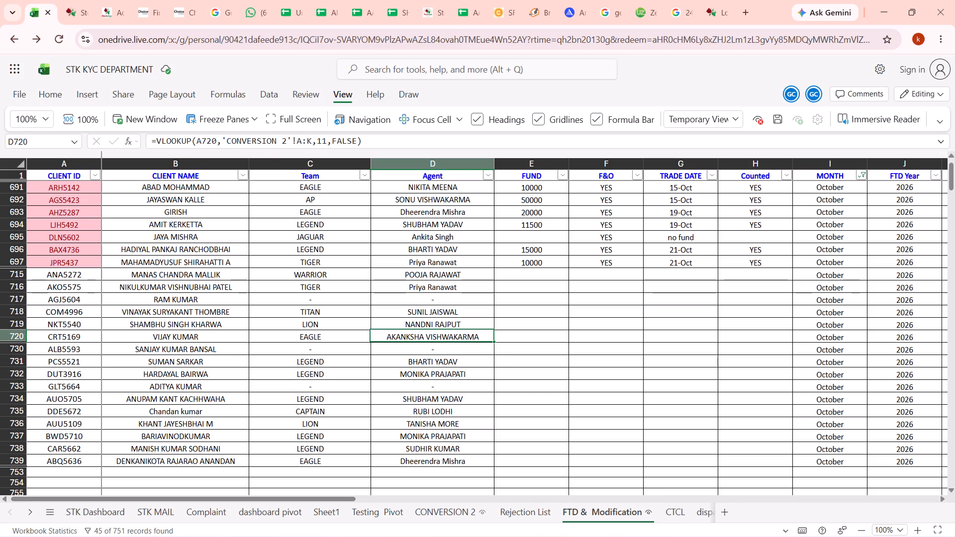
left_click(574, 307)
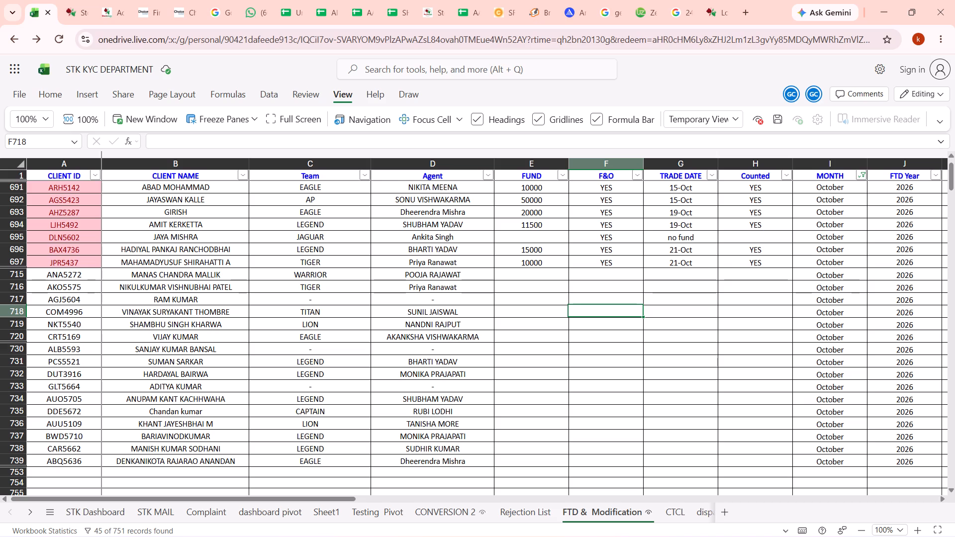
left_click(574, 307)
Examine the October rows across the sheet, from client and agent details to the CONFIRM, DATE and Brok per Lot columns.
left_click(589, 380)
scroll(589, 380, "down", 1)
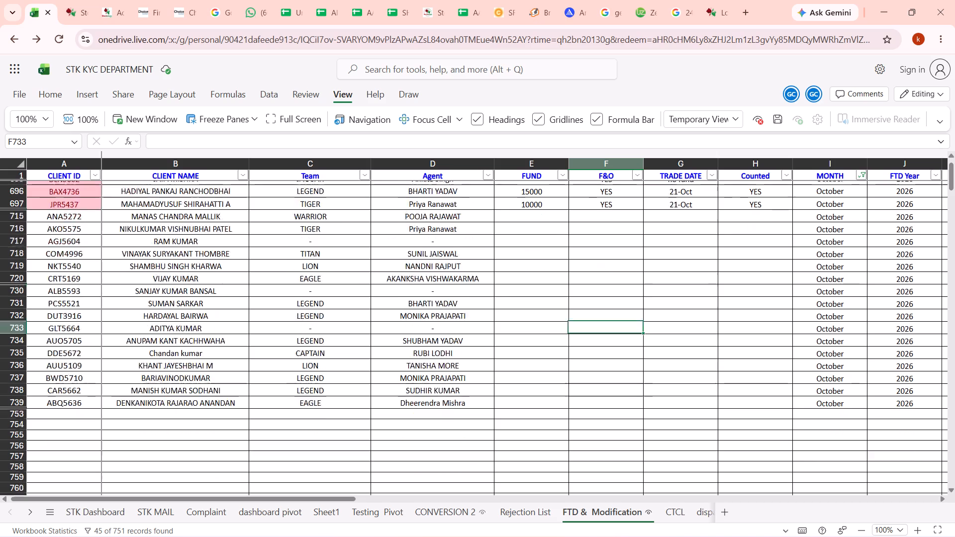
scroll(589, 380, "down", 1)
scroll(589, 380, "up", 6)
scroll(589, 380, "down", 2)
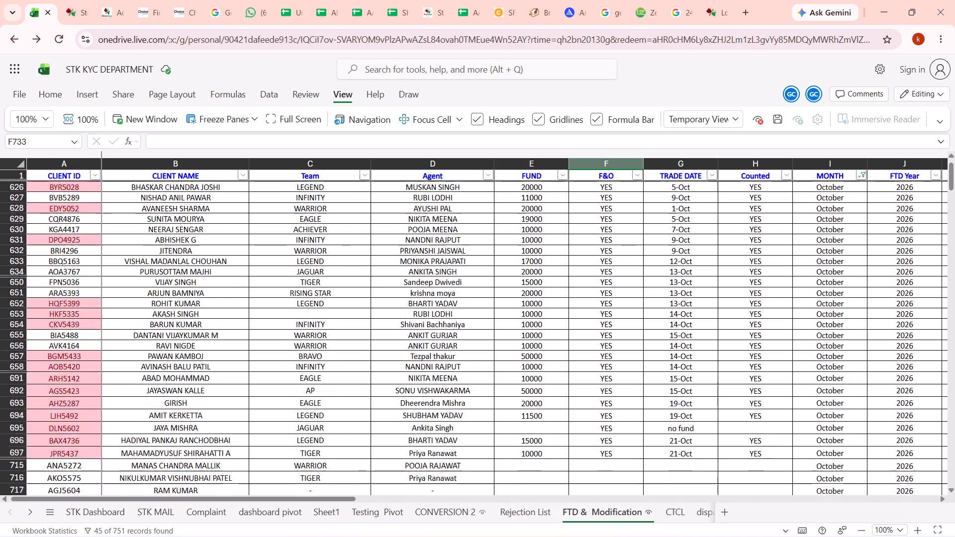
scroll(589, 380, "down", 4)
scroll(589, 380, "up", 5)
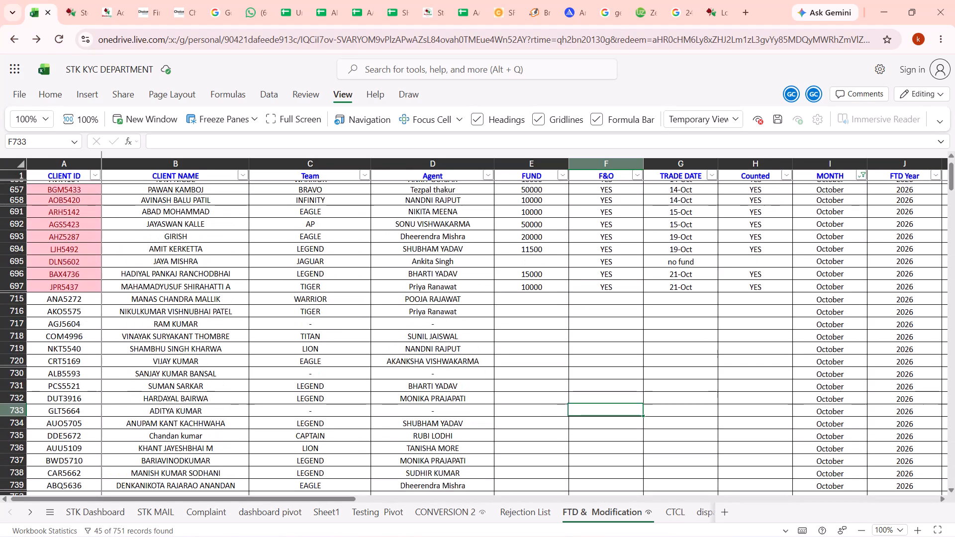
left_click(574, 339)
scroll(574, 339, "left", 5)
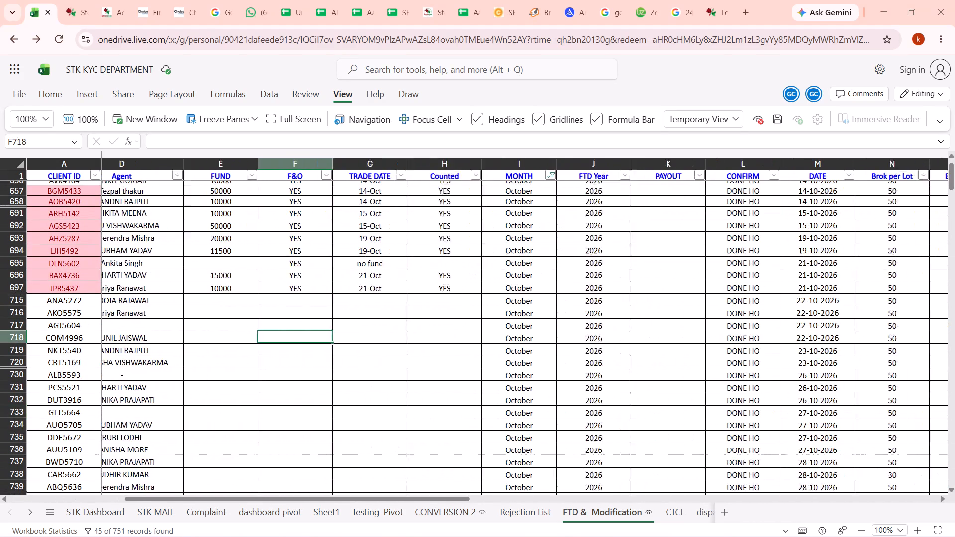
scroll(574, 339, "down", 3)
scroll(574, 339, "right", 6)
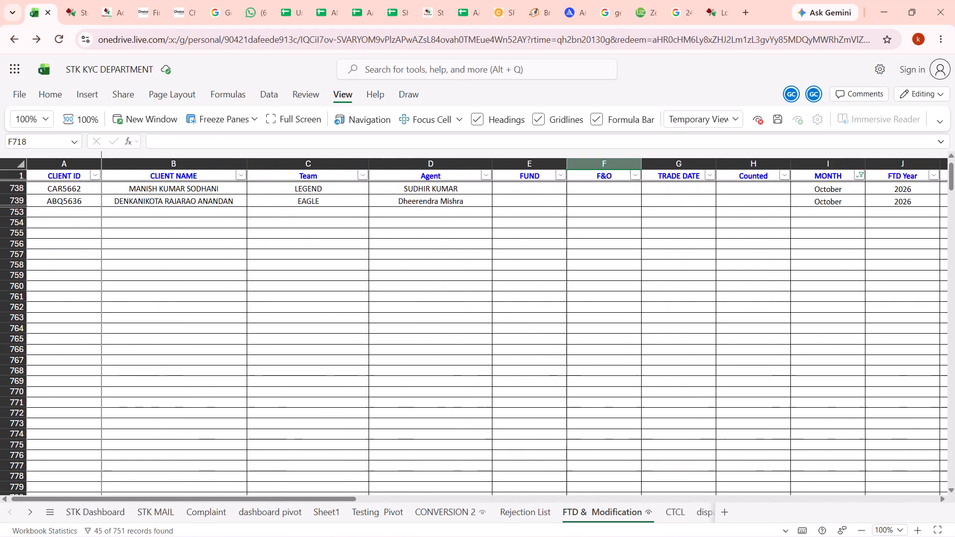
scroll(574, 339, "up", 3)
scroll(528, 344, "left", 3)
scroll(528, 343, "down", 3)
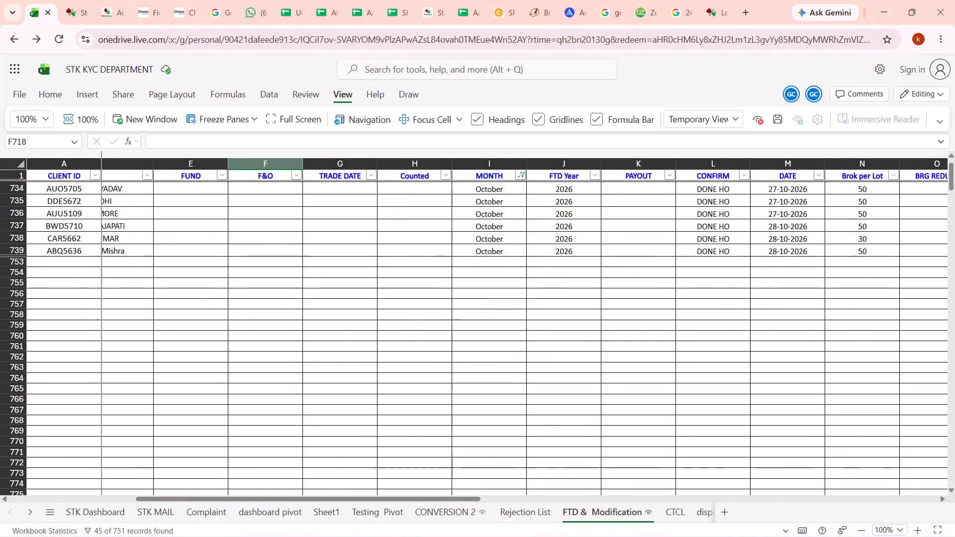
scroll(528, 343, "right", 4)
scroll(528, 343, "up", 8)
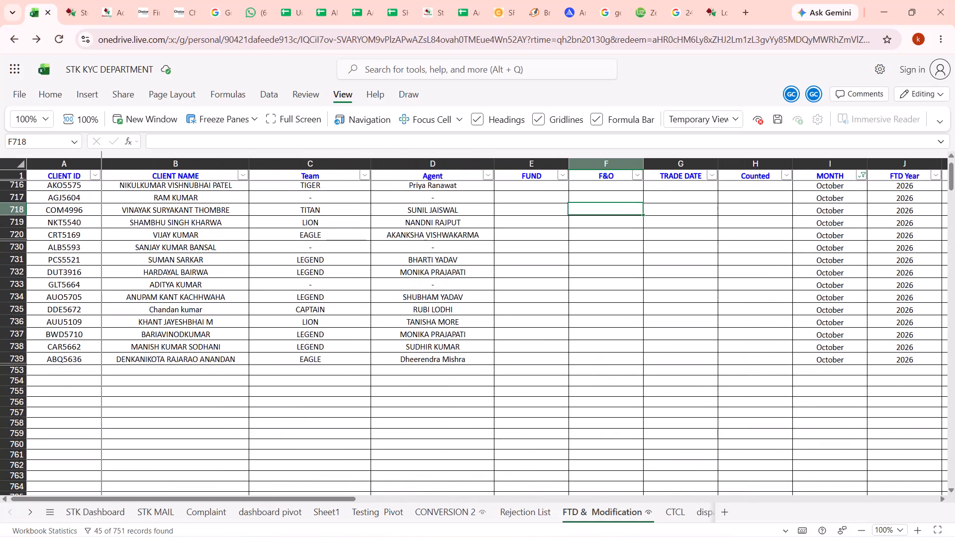
scroll(528, 343, "up", 1)
scroll(528, 343, "left", 2)
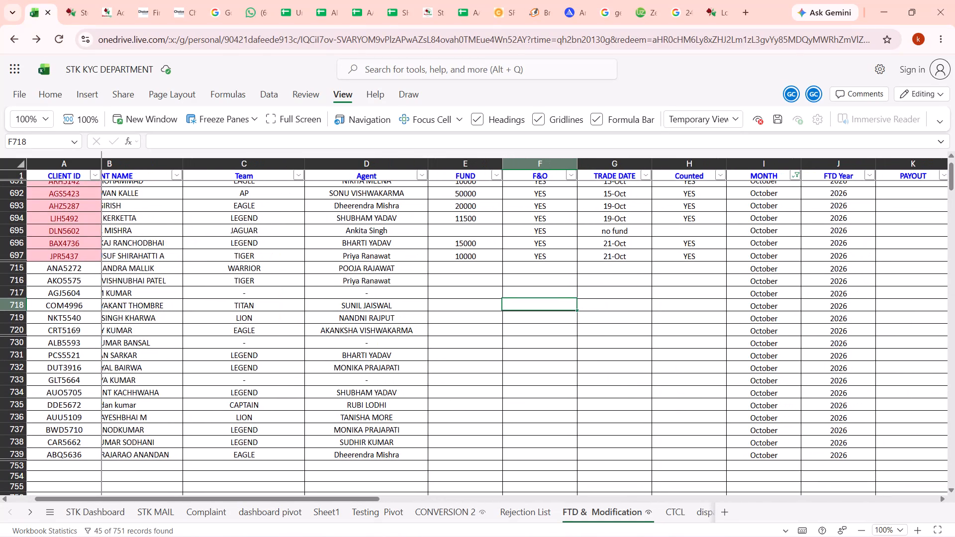
Check the Team and Agent entries for the October clients in rows 716 to 739, including their lookup formulas.
left_click(449, 354)
scroll(449, 354, "right", 2)
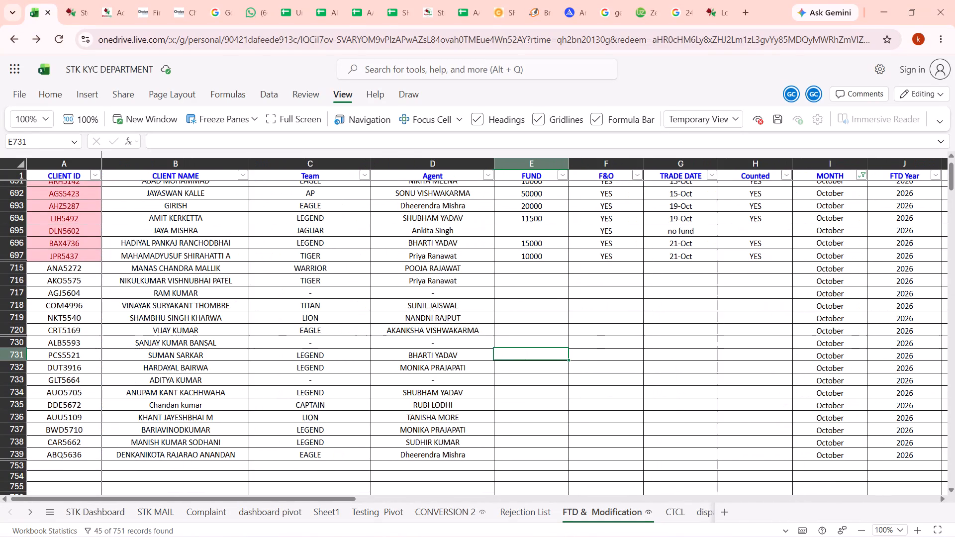
left_click(276, 321)
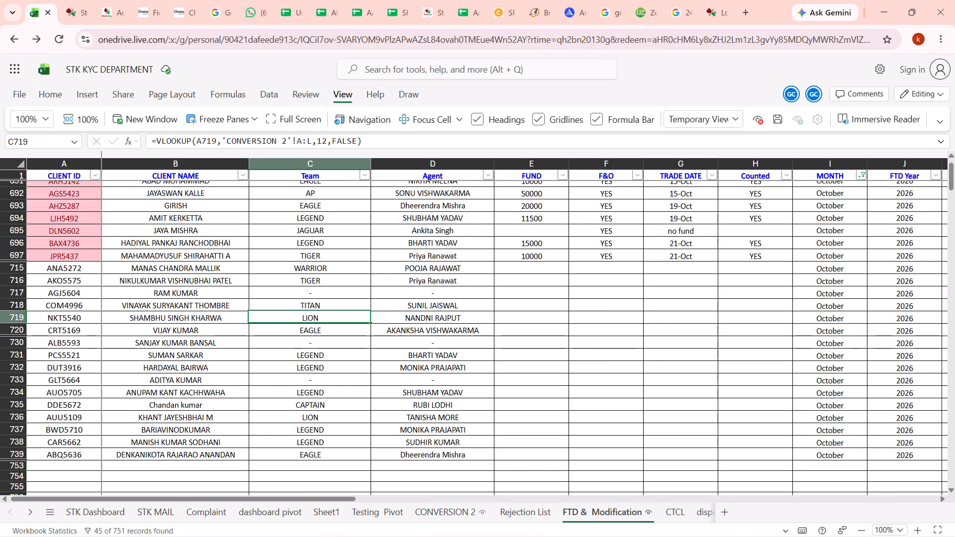
left_click_drag(286, 284, 441, 481)
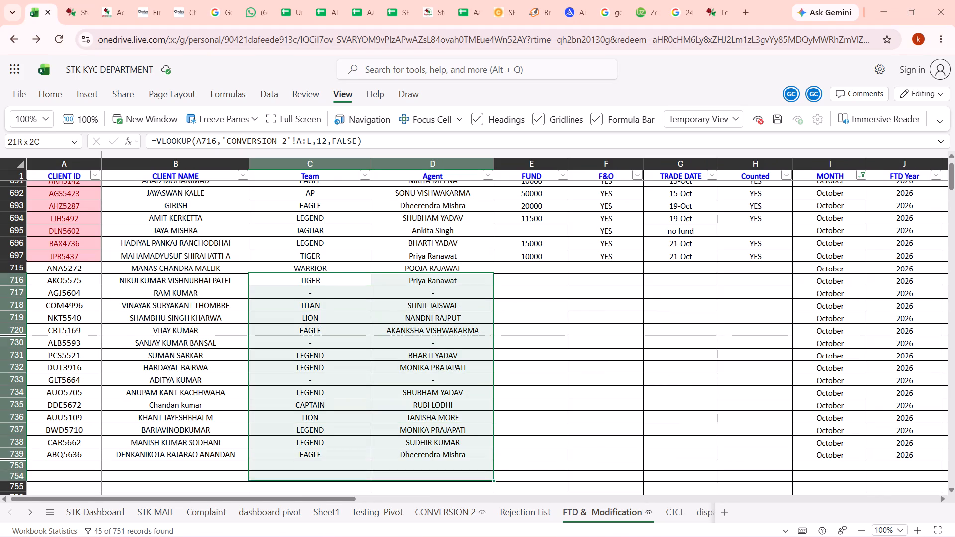
left_click_drag(441, 481, 442, 437)
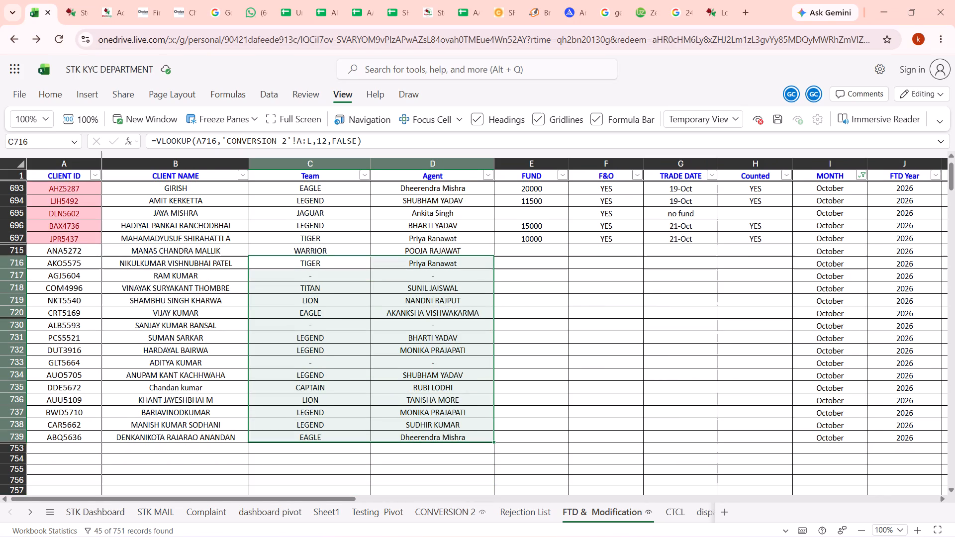
scroll(442, 437, "up", 1)
left_click(477, 402)
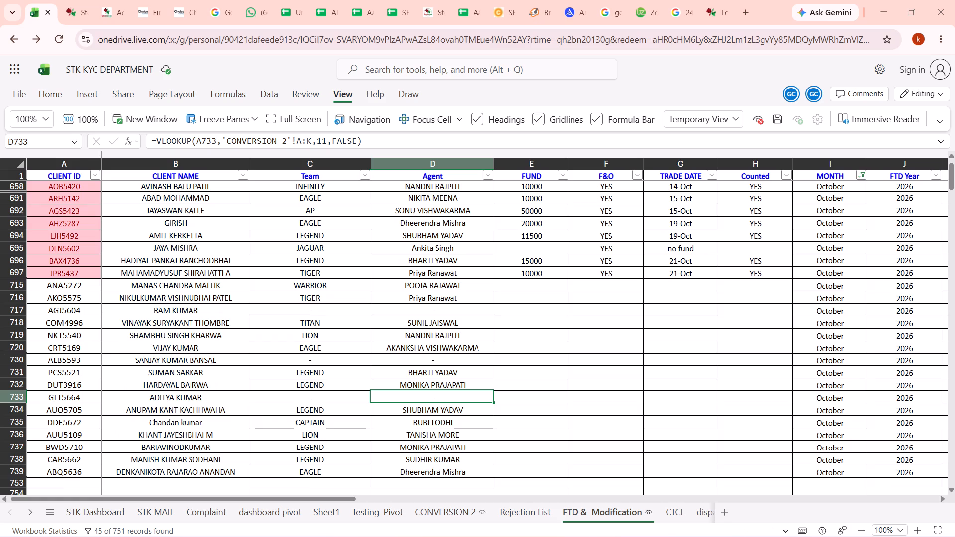
left_click(477, 402)
left_click(541, 368)
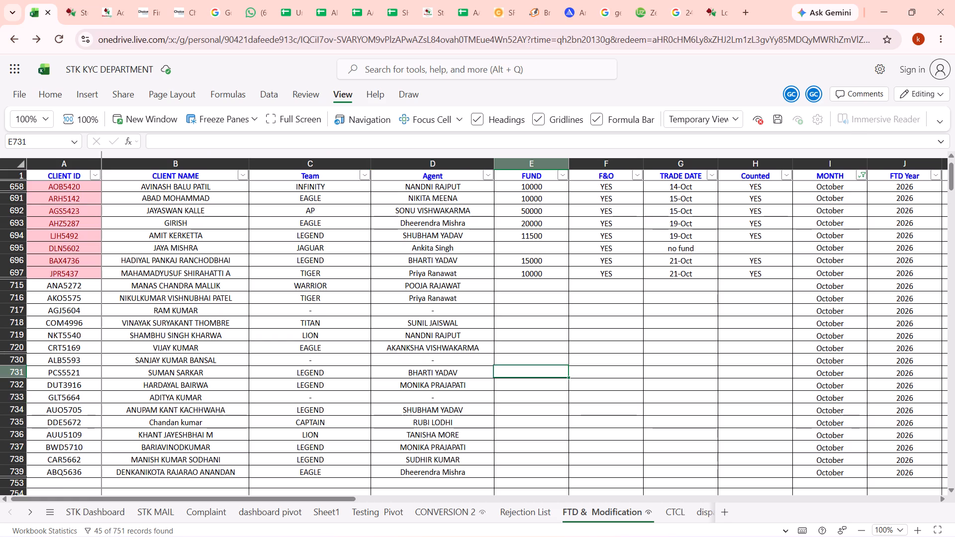
left_click(439, 385)
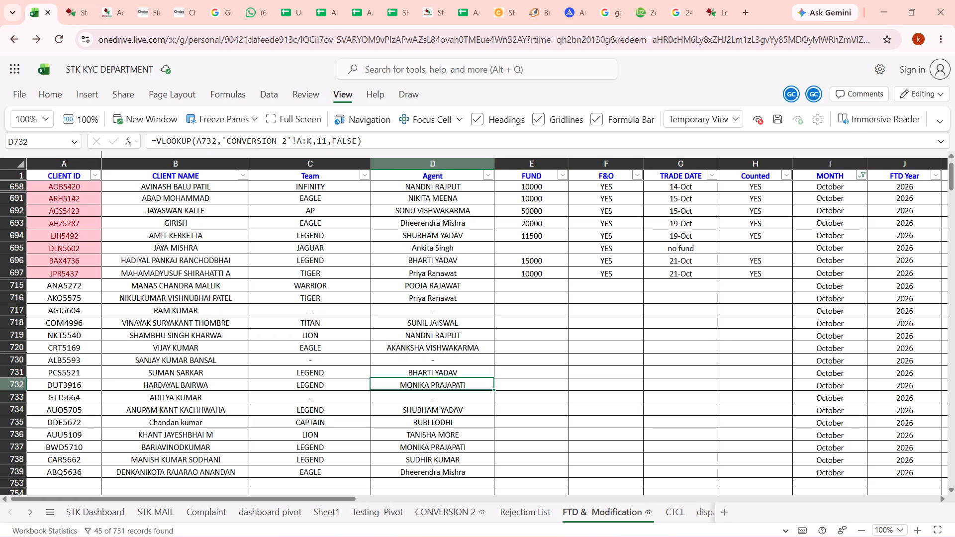
left_click(526, 344)
Switch to the All Revenue sheet and check the filtered client's October unlisted entries.
left_click(284, 2)
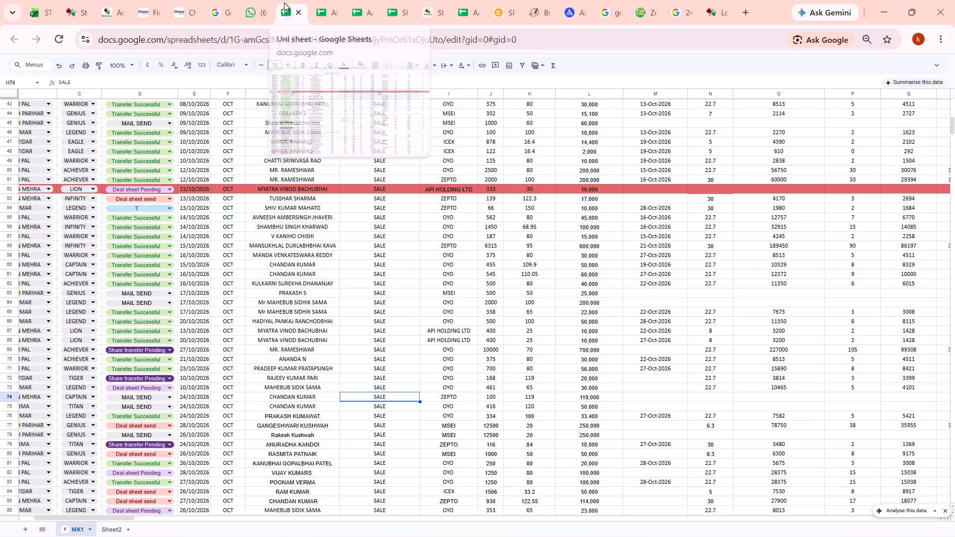
left_click(315, 0)
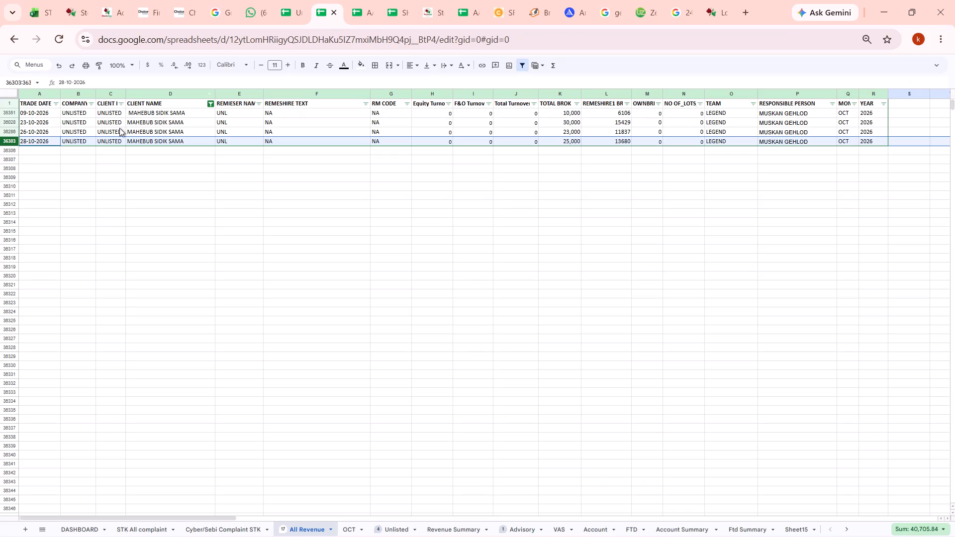
left_click(119, 233)
left_click(291, 259)
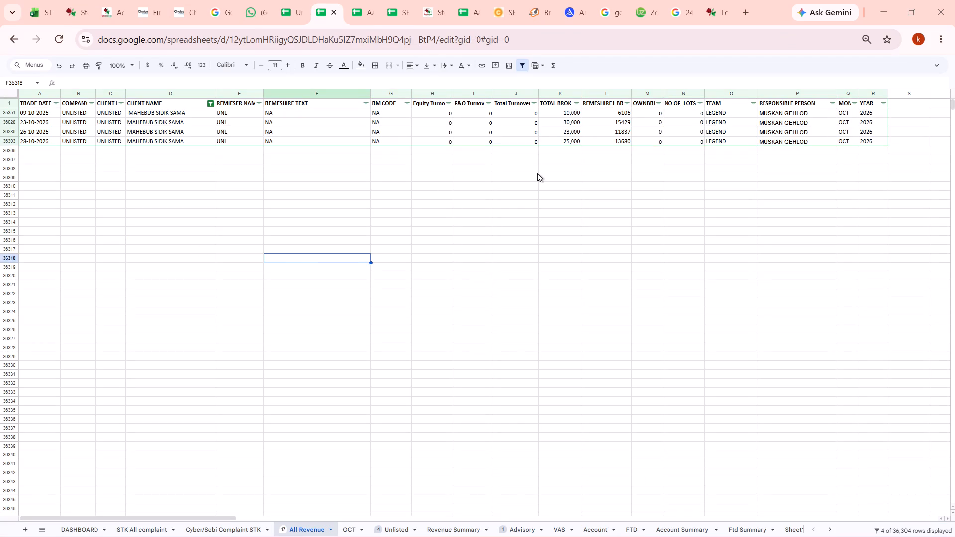
left_click(537, 173)
left_click_drag(177, 119, 178, 134)
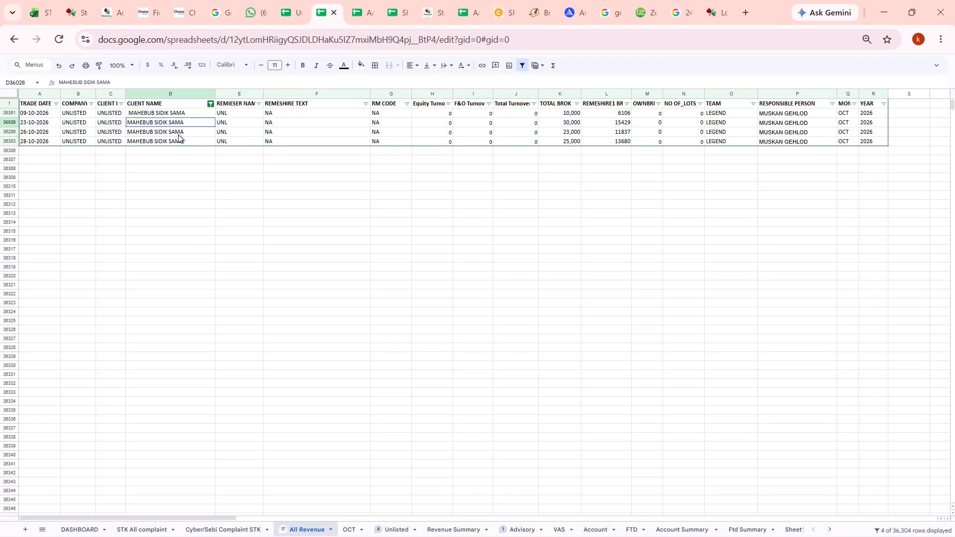
left_click_drag(178, 134, 178, 142)
left_click(178, 142)
left_click(182, 179)
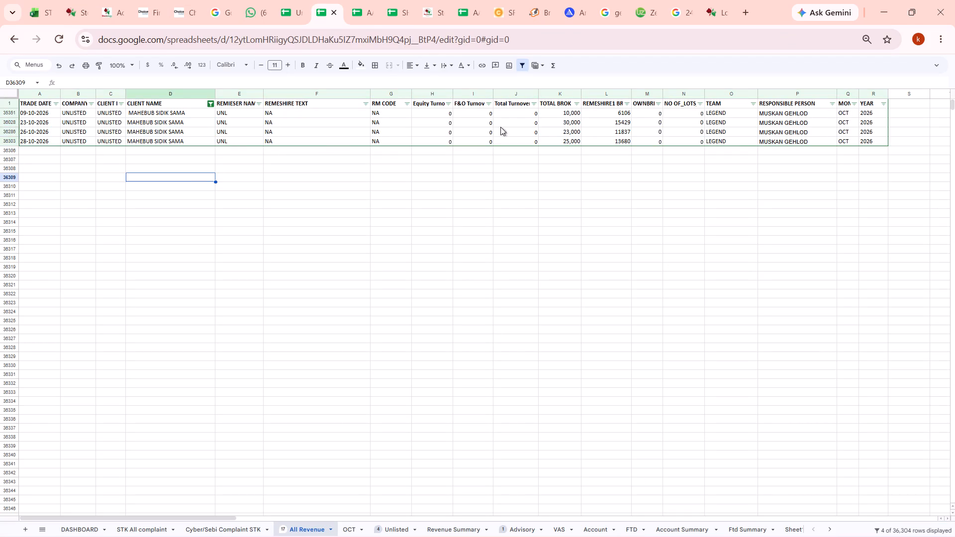
left_click_drag(595, 116, 602, 173)
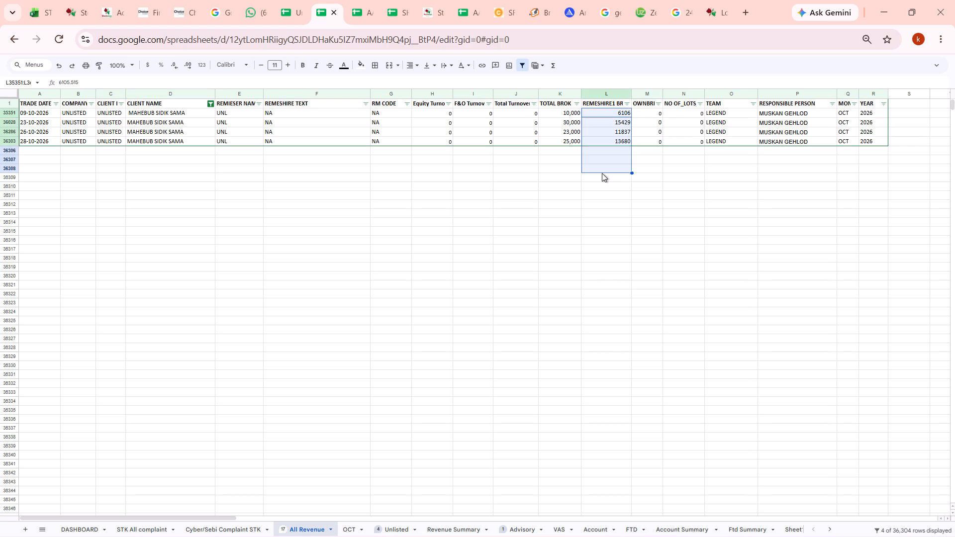
left_click(602, 173)
left_click(541, 183)
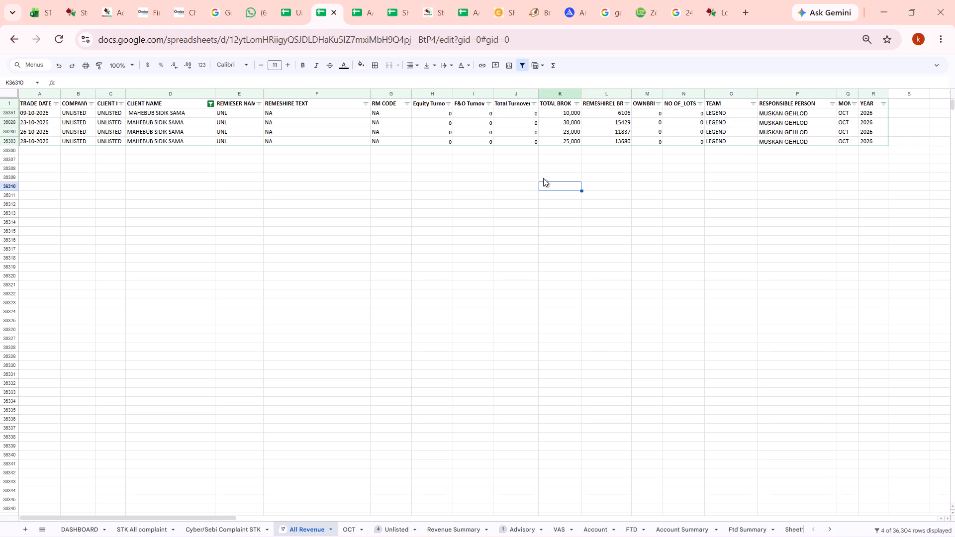
left_click(539, 178)
Remove the filter from the All Revenue sheet and go to its last 28-10-2026 entry.
left_click(518, 67)
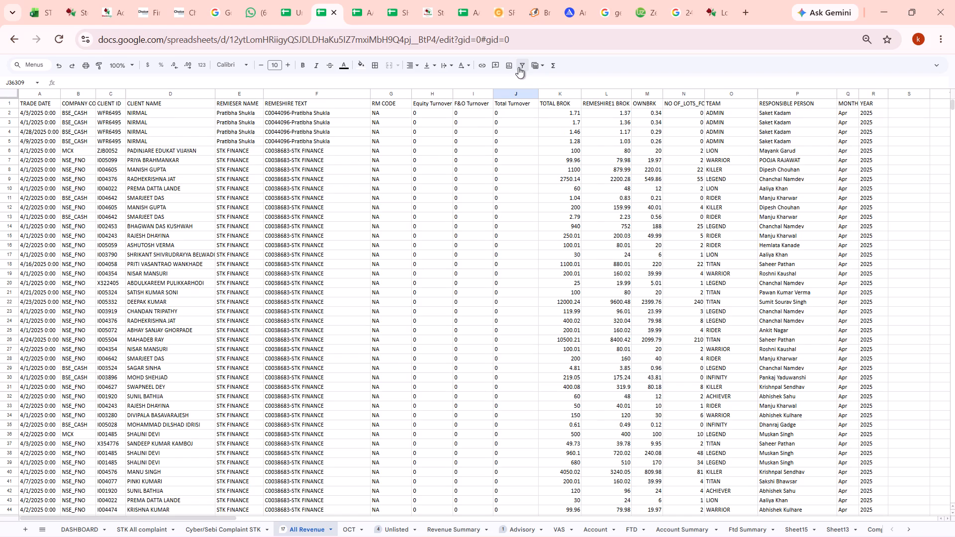
left_click(319, 253)
key("ctrl+Left")
key("ctrl+Down")
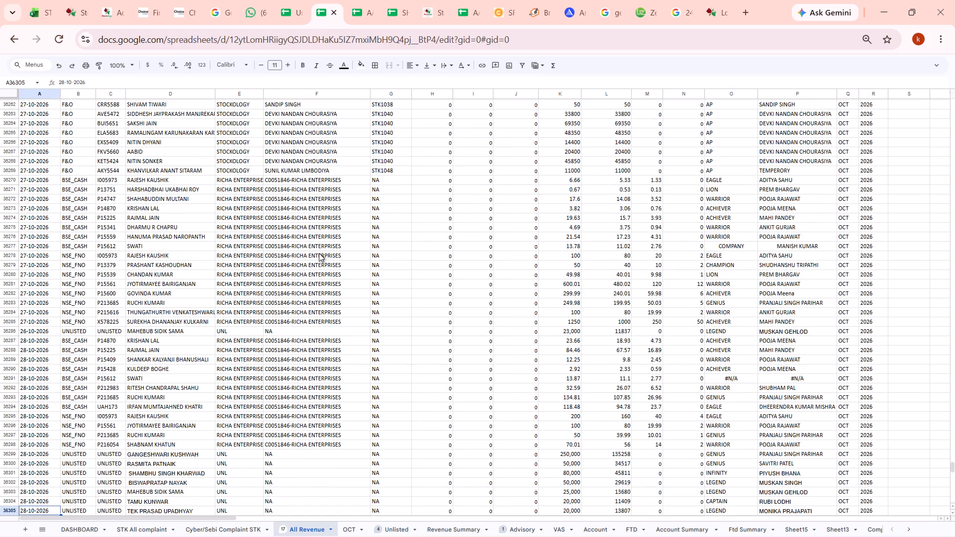
Switch to the STK KYC DEPARTMENT workbook and open its Rev sheet.
left_click(42, 0)
left_click(511, 372)
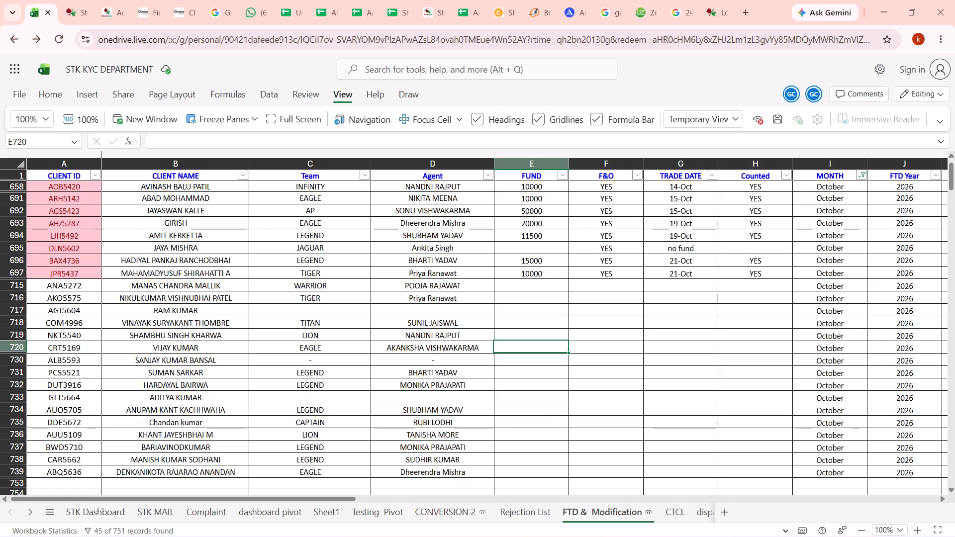
scroll(593, 511, "left", 11)
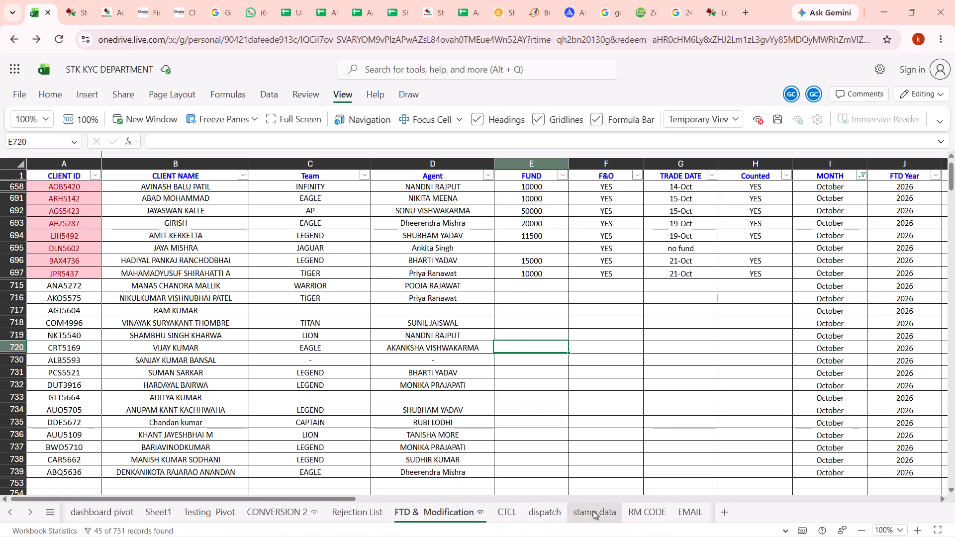
scroll(593, 511, "left", 4)
left_click(675, 506)
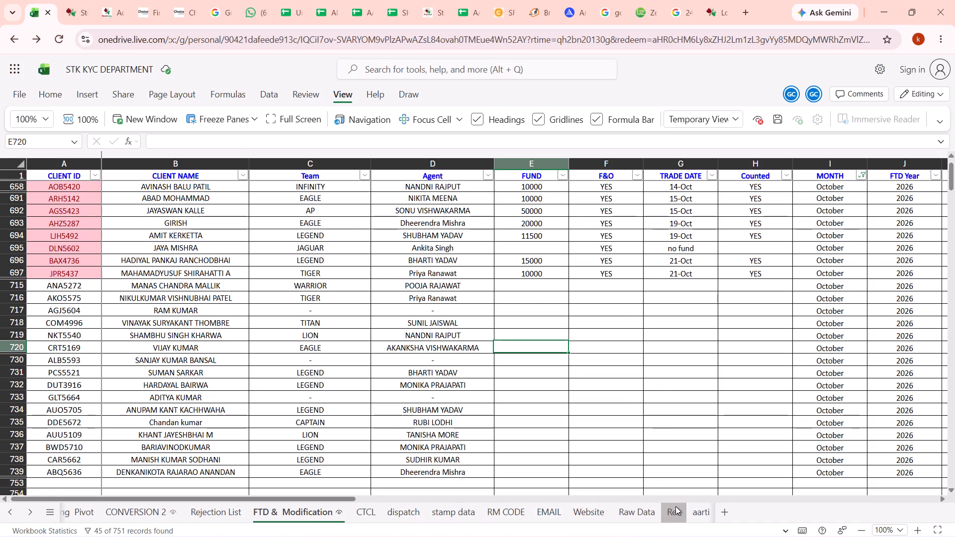
left_click(395, 332)
key("ctrl+Left")
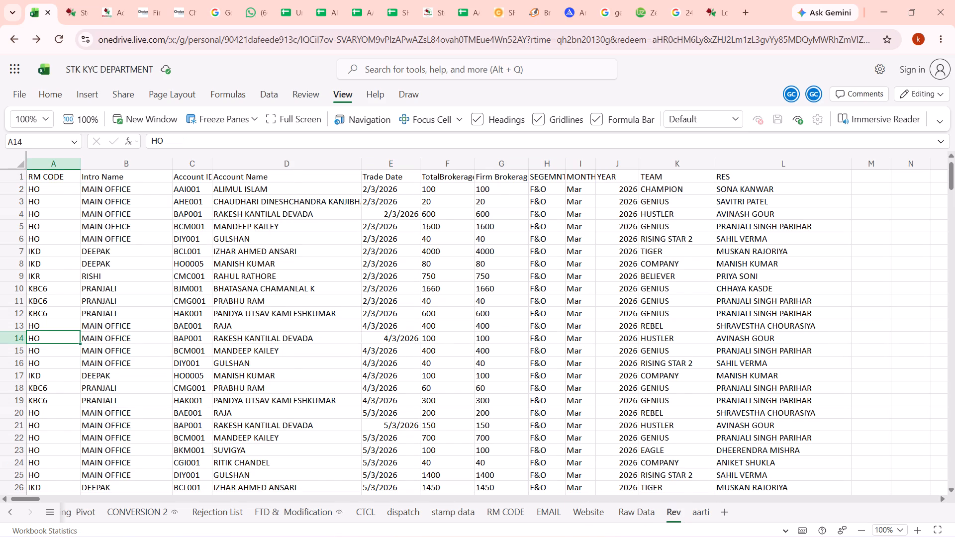
Copy all the 28-10-2026 rows at the end of the Rev sheet, rows 5784 to 5830, columns A to L.
key("ctrl+Down")
key("ctrl+Down")
key("ctrl+Down")
key("ctrl+Down")
key("ctrl+Down")
key("ctrl+Down")
key("ctrl+Down")
key("ctrl+Down")
key("ctrl+Up")
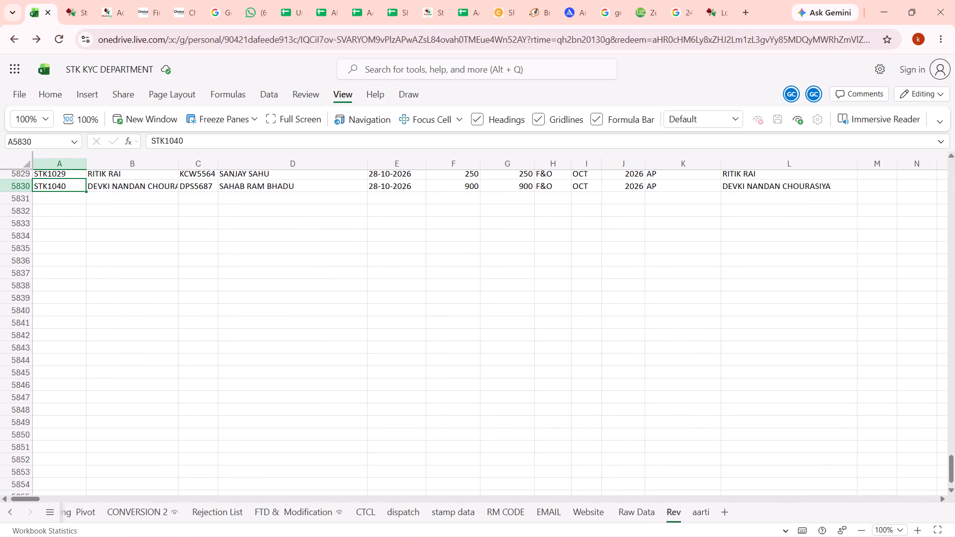
scroll(395, 332, "up", 8)
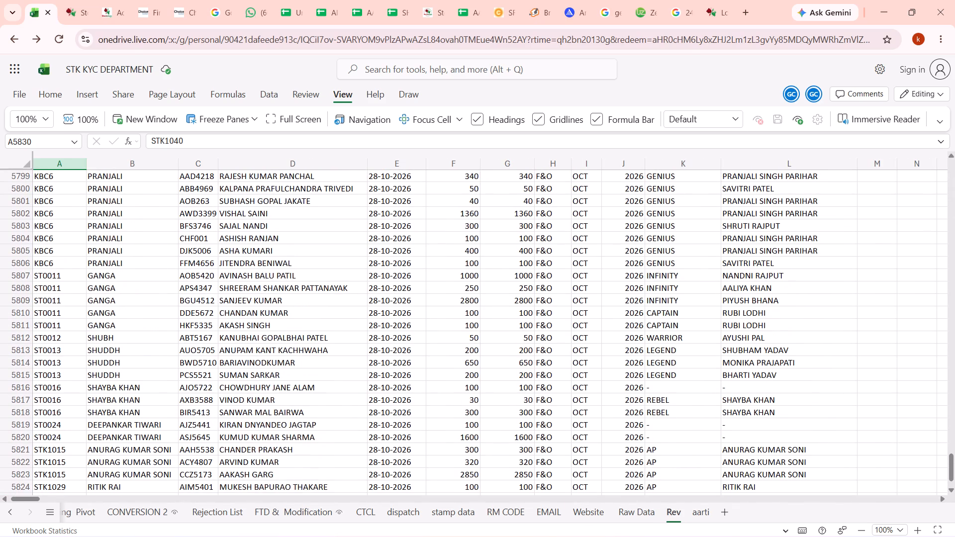
scroll(395, 332, "up", 3)
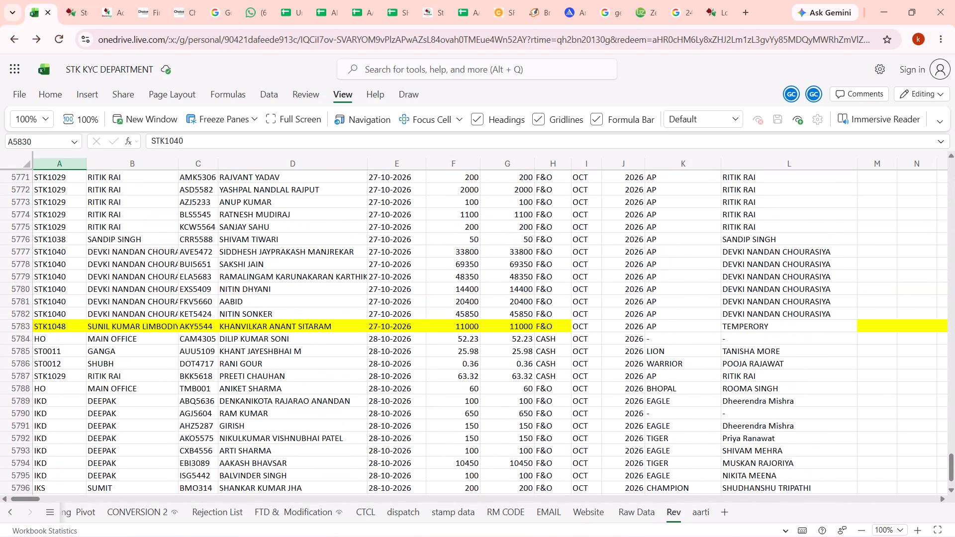
left_click(71, 339)
key("ctrl+shift+Right")
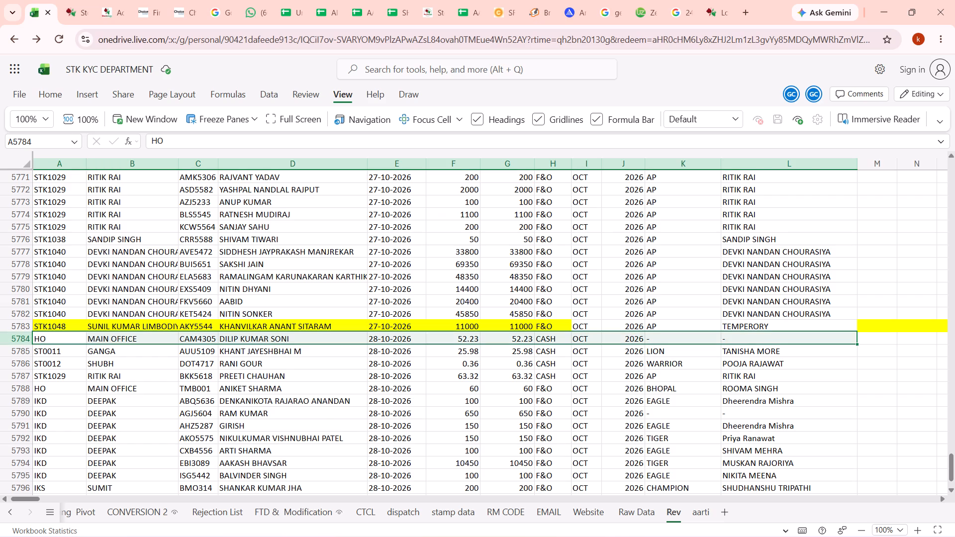
key("ctrl+shift+Down")
key("ctrl+c")
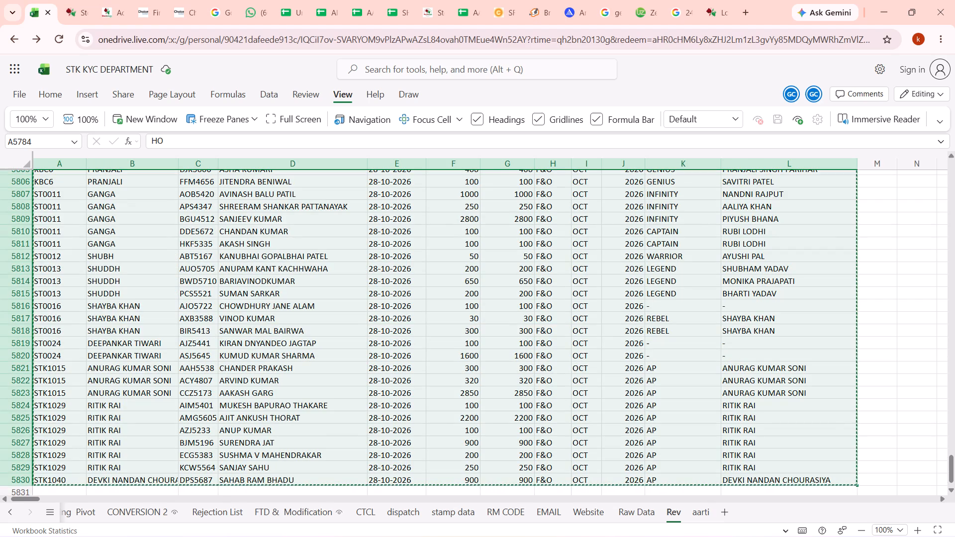
left_click(289, 0)
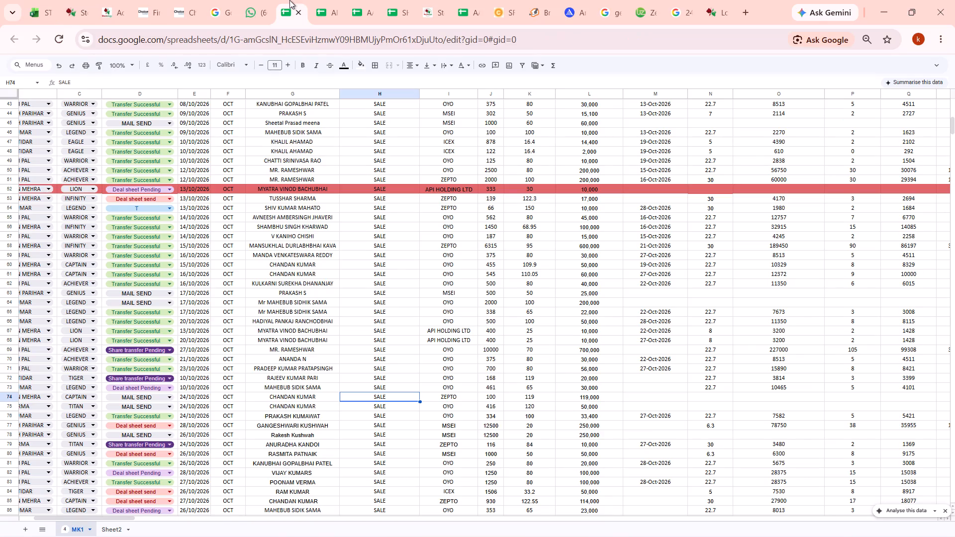
left_click(319, 0)
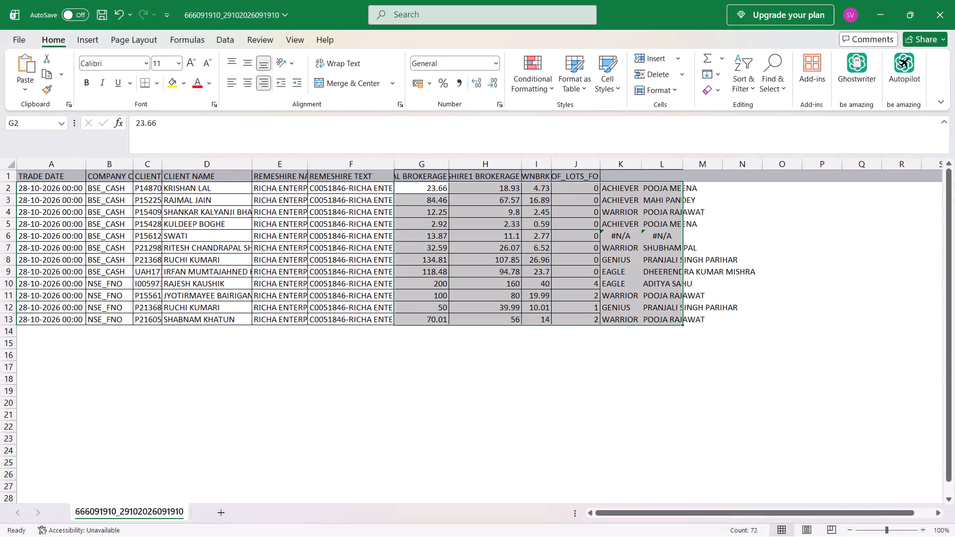
left_click(221, 509)
key("ctrl+v")
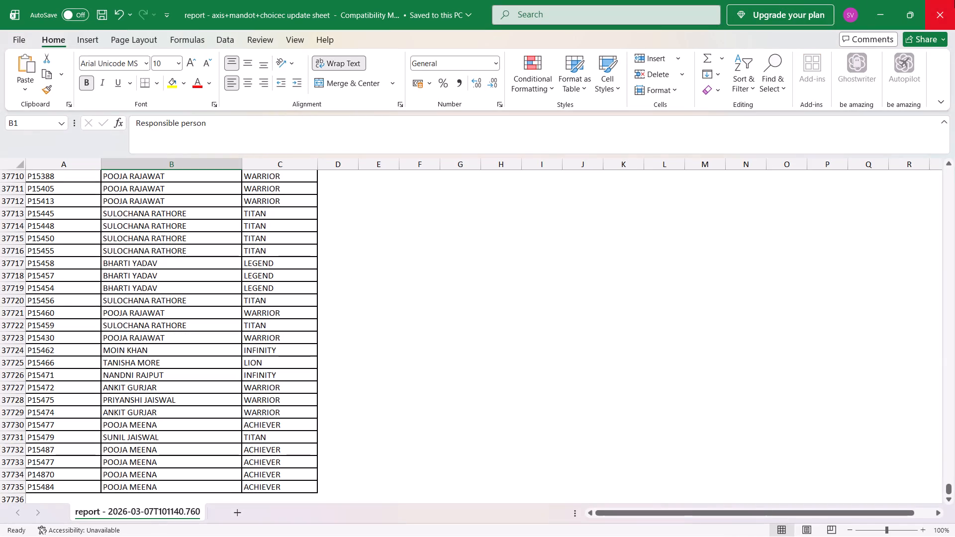
Close the report - axis+mandot+choicec update sheet workbook.
left_click(954, 0)
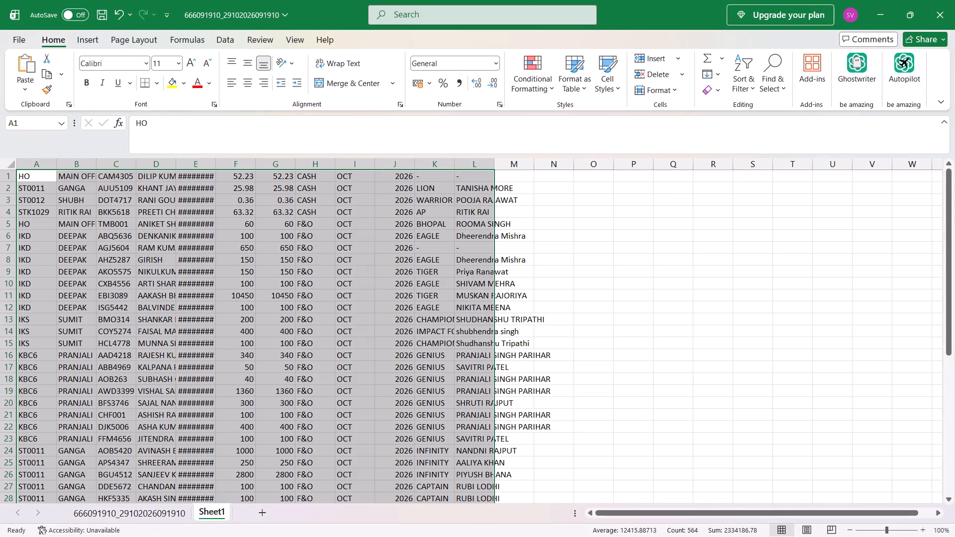
Auto-fit the widths of all columns in the new Sheet1 to their contents.
left_click(9, 167)
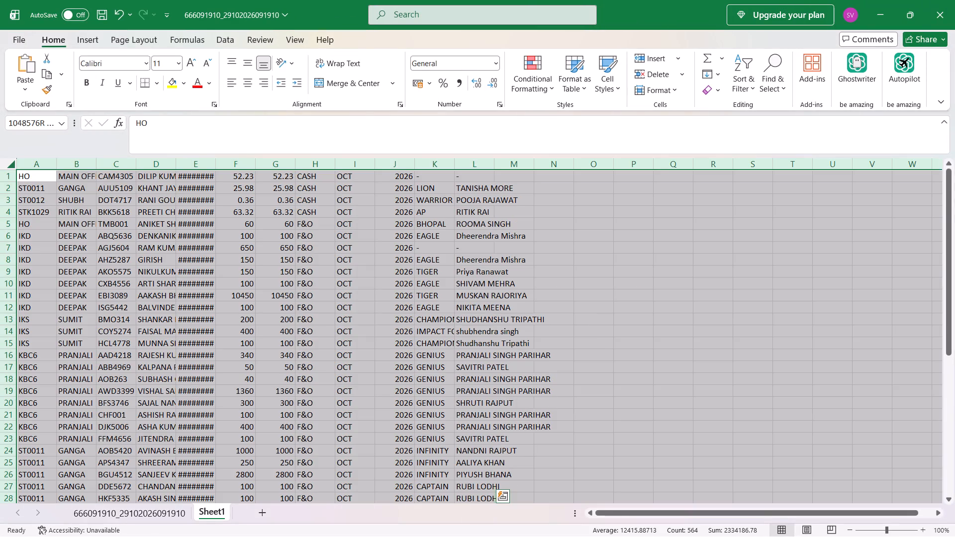
double_click(56, 164)
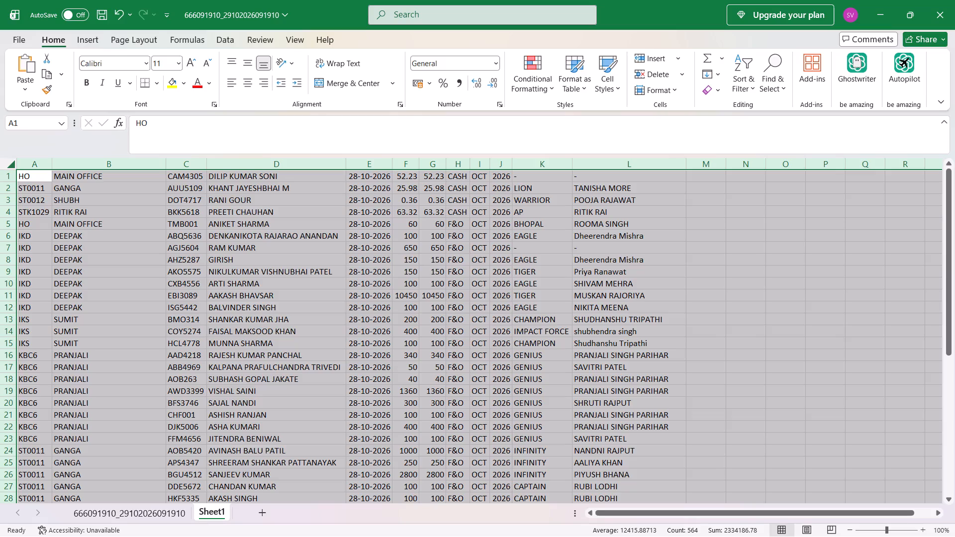
Copy the client IDs and names from Sheet1 columns C and D into All Revenue starting at C36306.
left_click(193, 180)
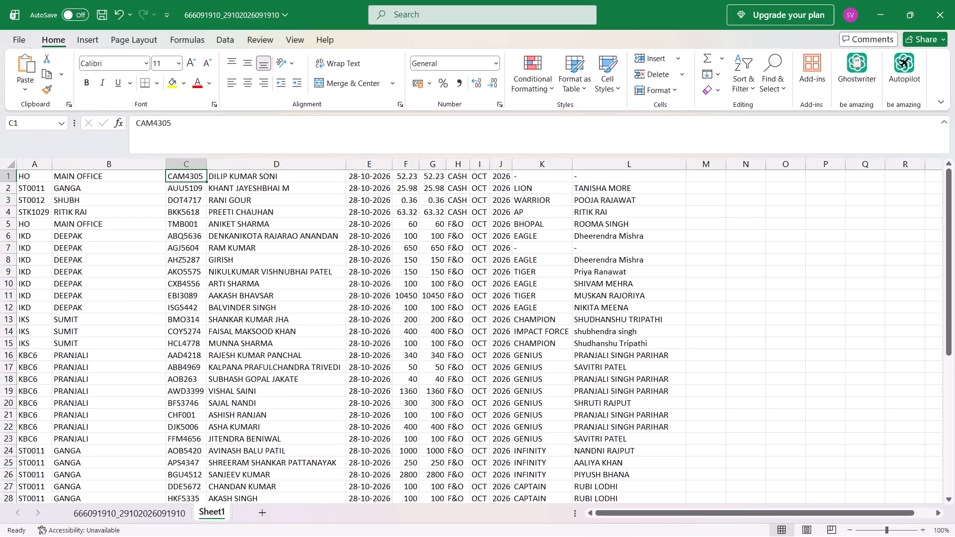
key("Up")
key("shift+Right")
key("ctrl+shift+Down")
key("ctrl+c")
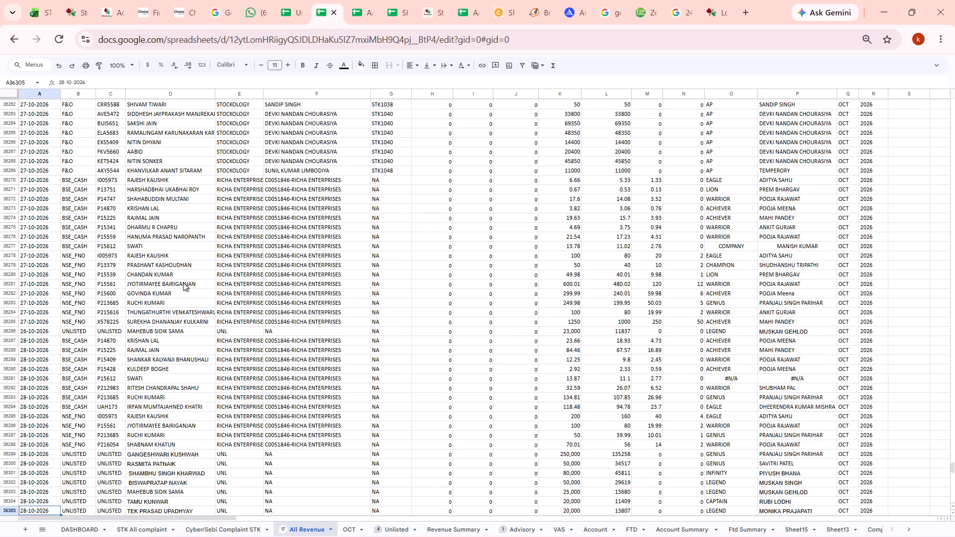
scroll(183, 282, "down", 2)
left_click(103, 388)
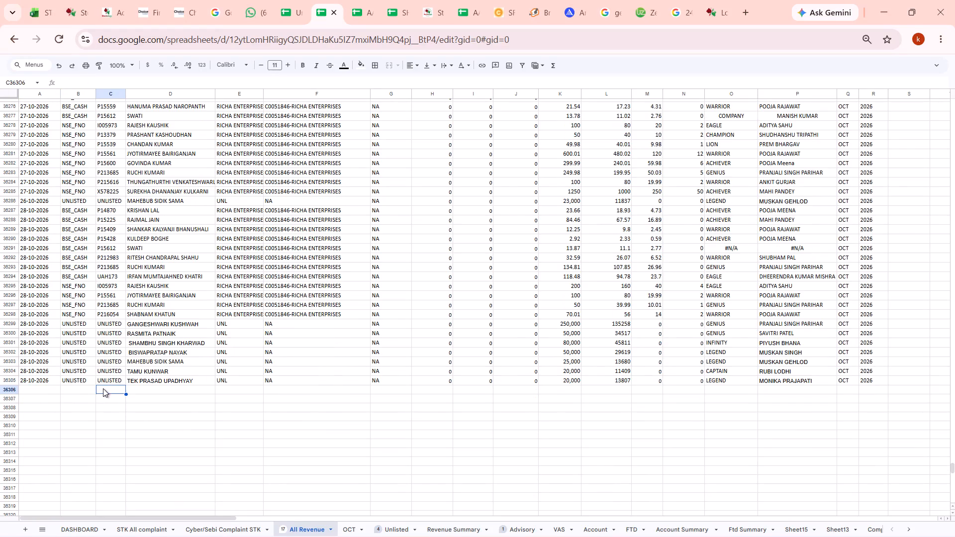
key("ctrl+v")
key("ctrl+v")
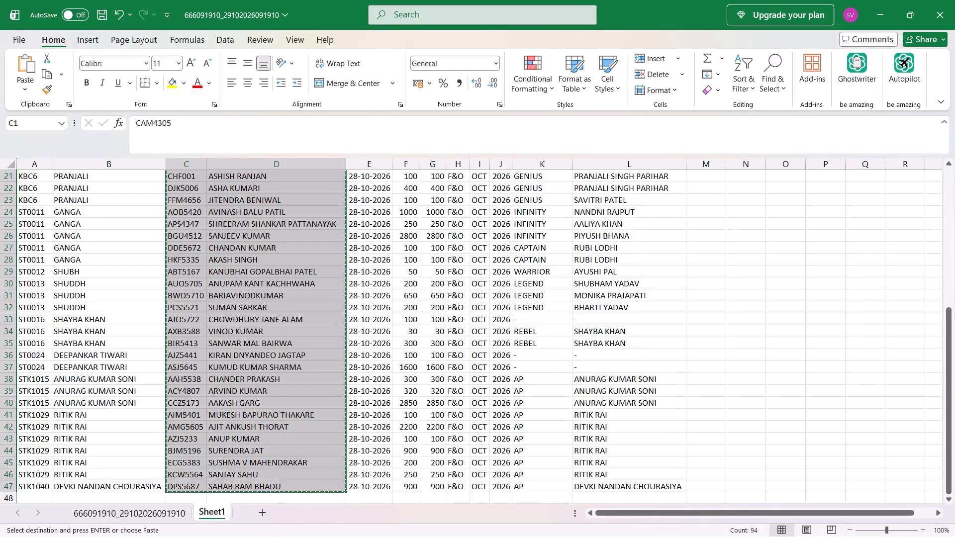
Copy the CASH and F&O segment values from Sheet1 column H into All Revenue's COMPANY column from B36306 down.
left_click(458, 302)
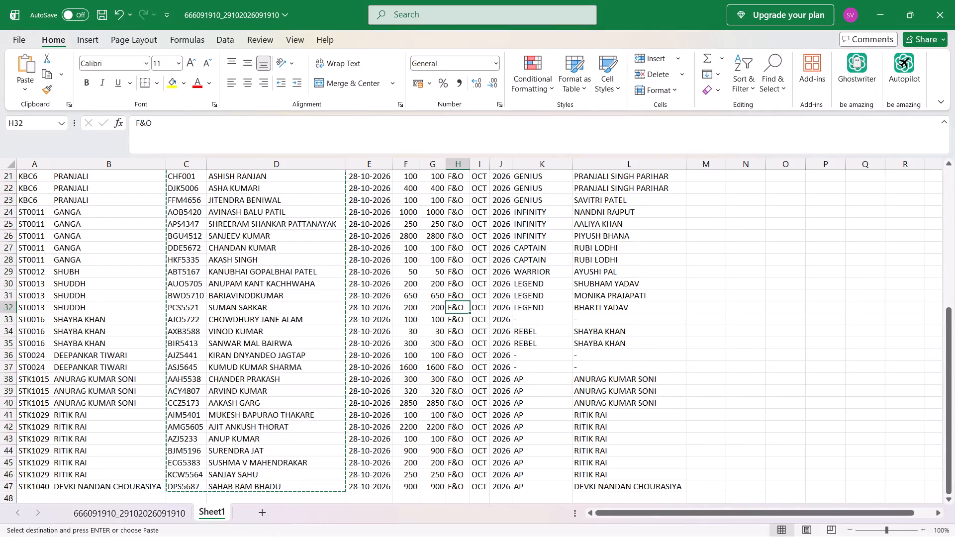
key("ctrl+Up")
key("ctrl+shift+Down")
key("ctrl+c")
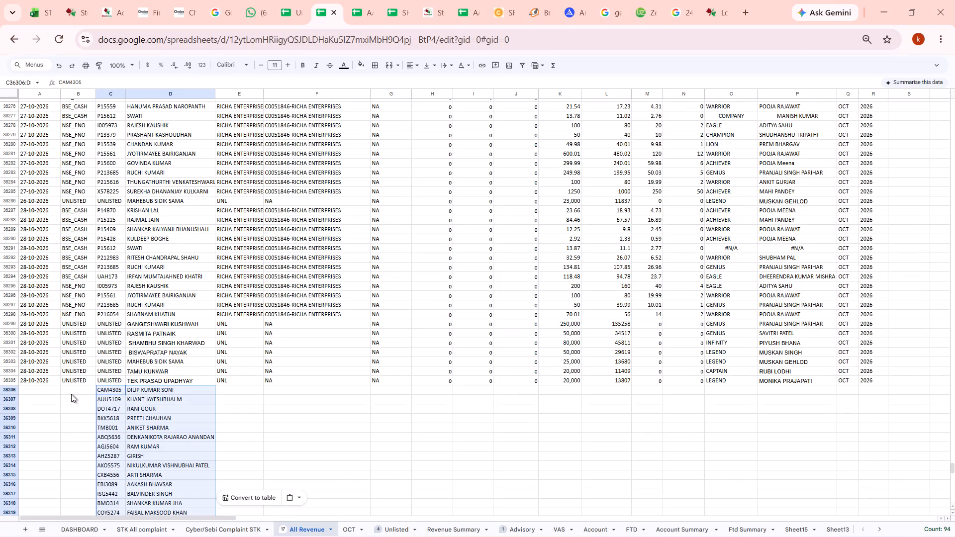
left_click_drag(77, 388, 45, 389)
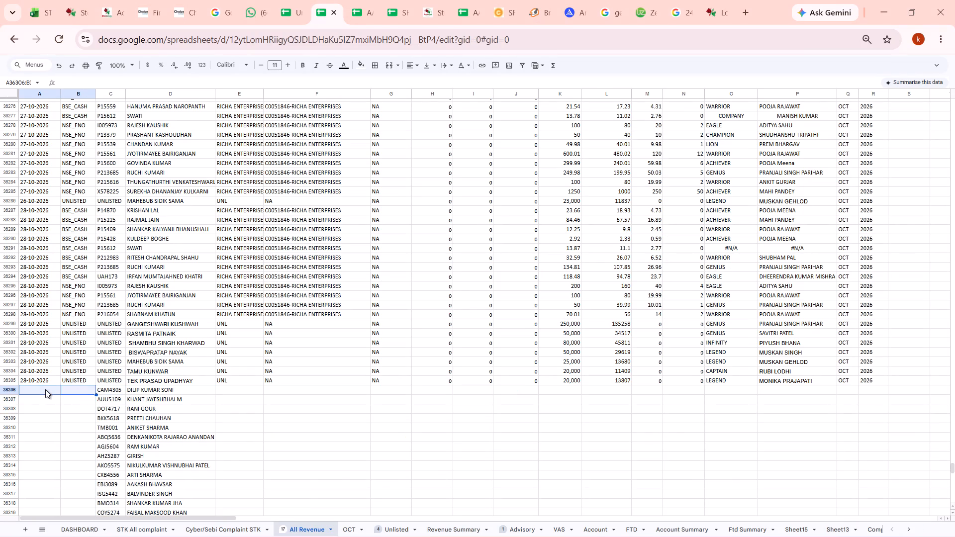
key("ctrl+v")
left_click(66, 388)
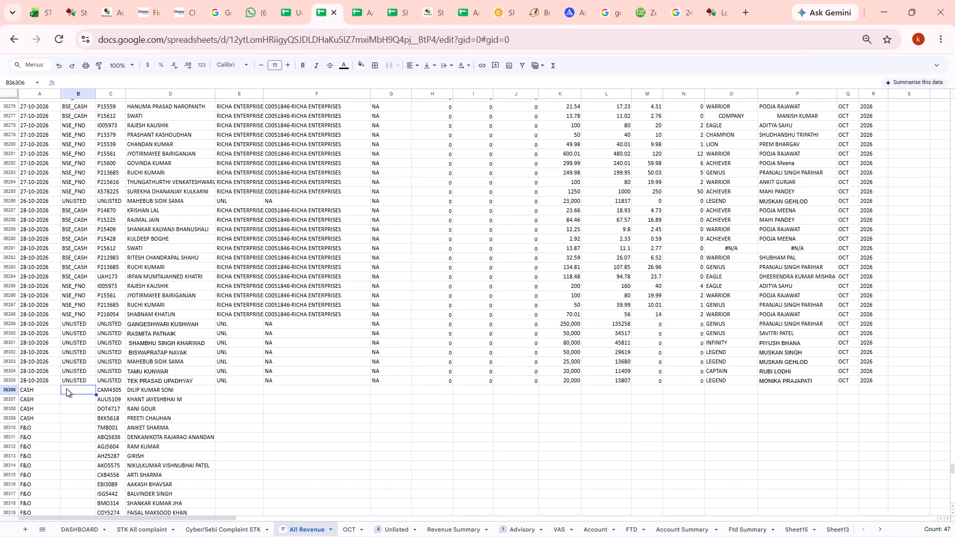
key("ctrl+v")
Copy the trade date 28-10-2026 from A36305 down column A through row 36352 for the new entries.
left_click(48, 384)
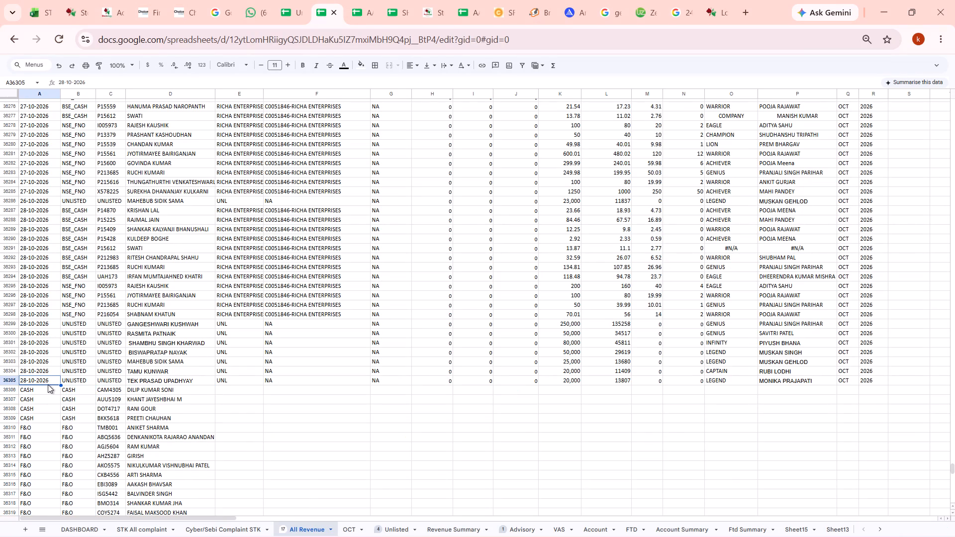
key("ctrl+c")
key("ctrl+shift+Down")
key("ctrl+v")
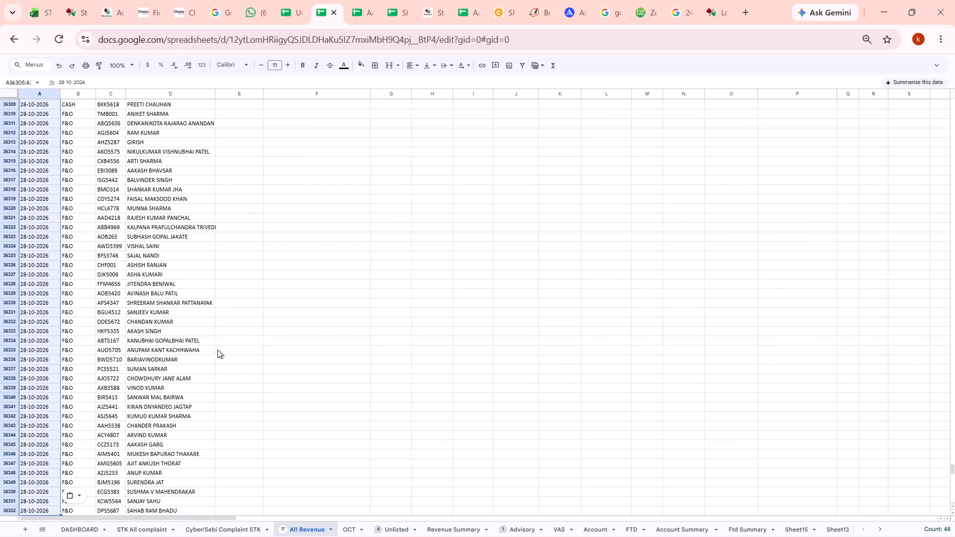
Enter STOCKOLOGY in All Revenue's E36306 and copy it down column E through row 36352.
left_click(229, 350)
key("ctrl+Up")
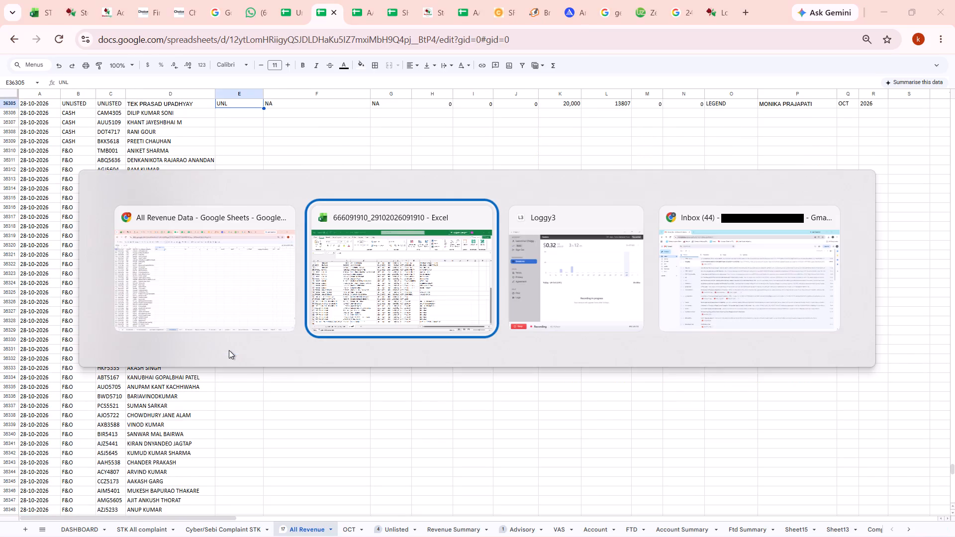
left_click(401, 313)
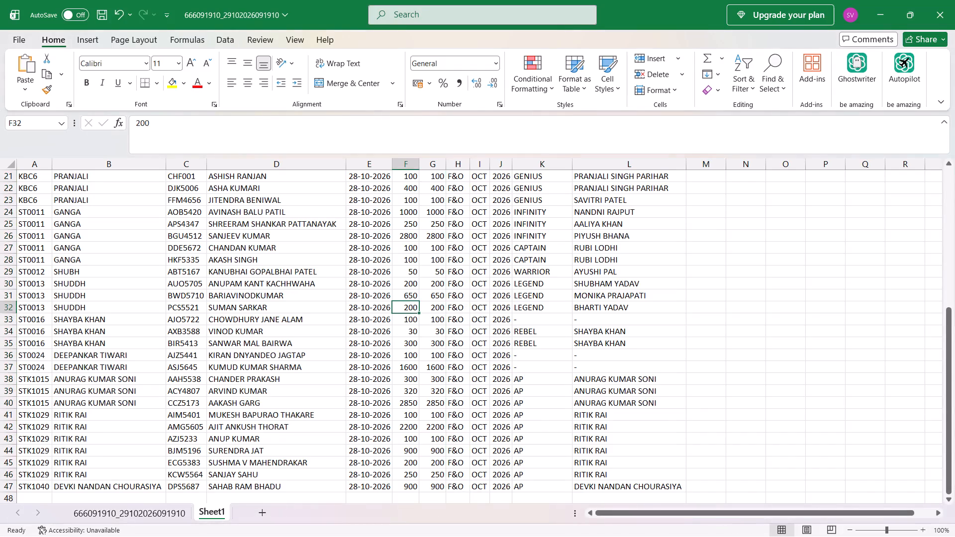
key("ctrl+Up")
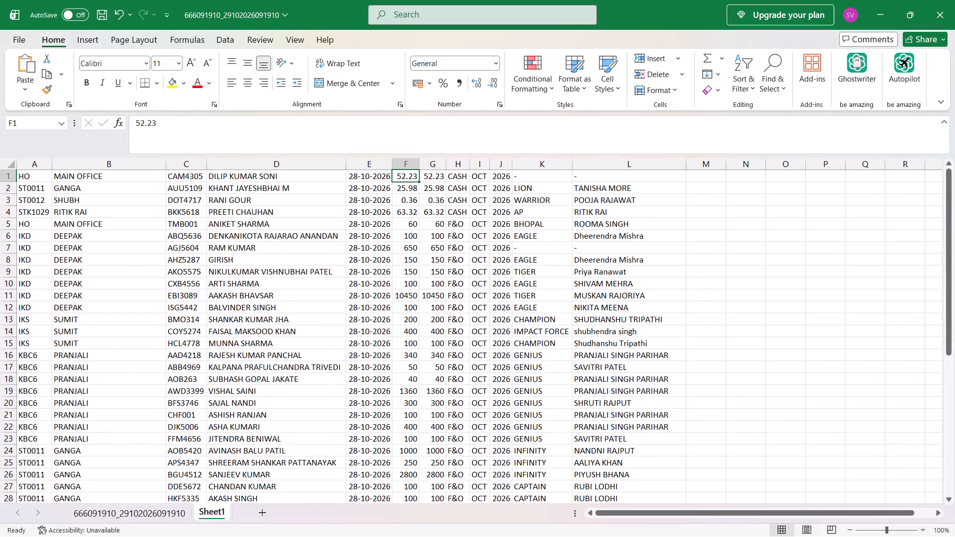
left_click_drag(257, 282, 195, 275)
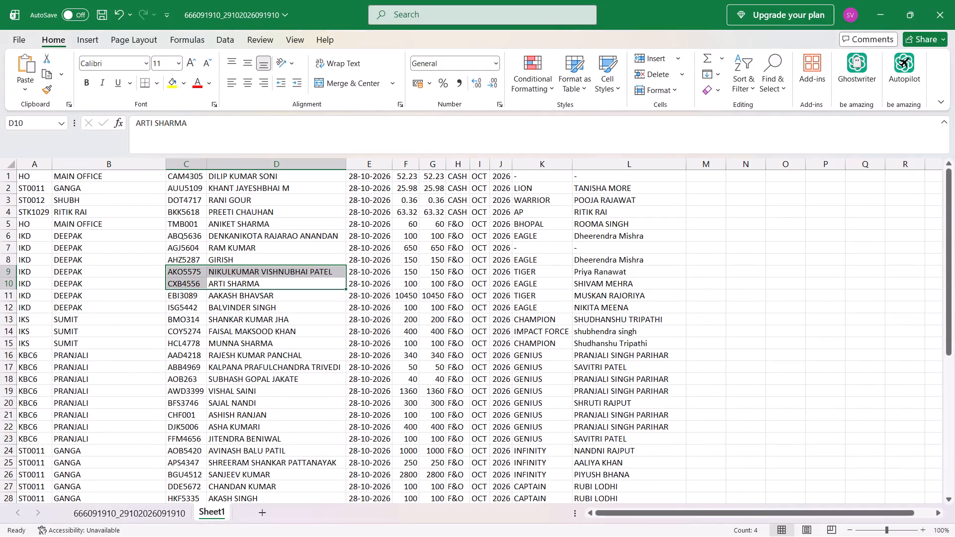
scroll(195, 275, "up", 3)
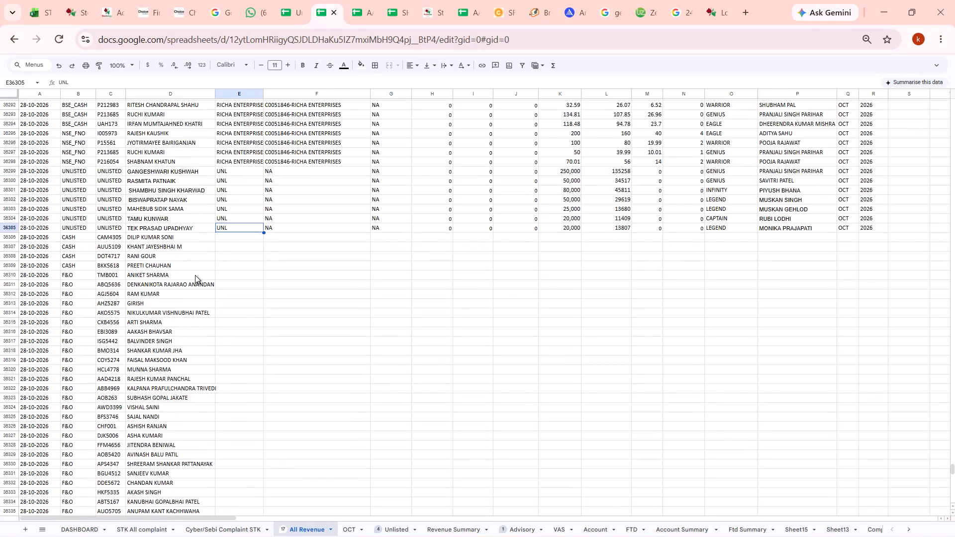
key("Down")
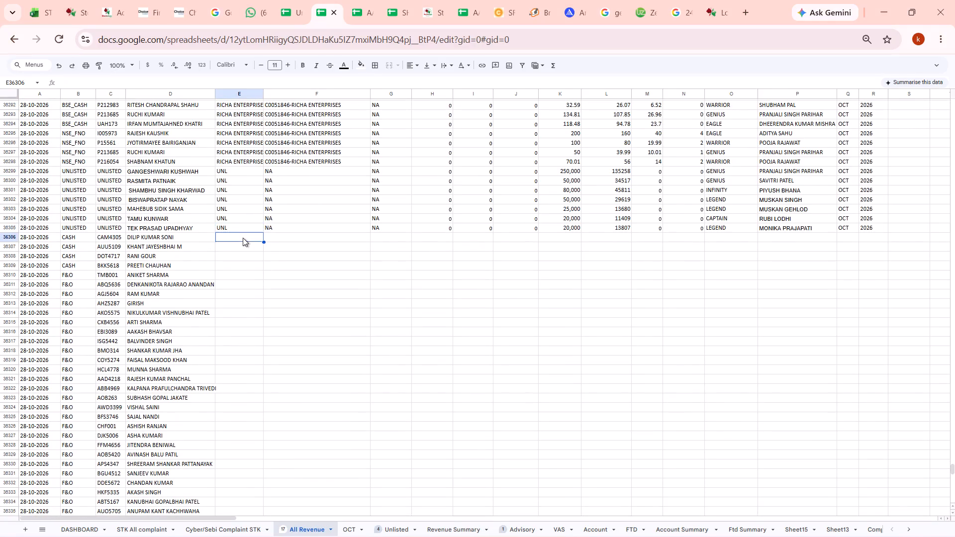
key("s")
key("Return")
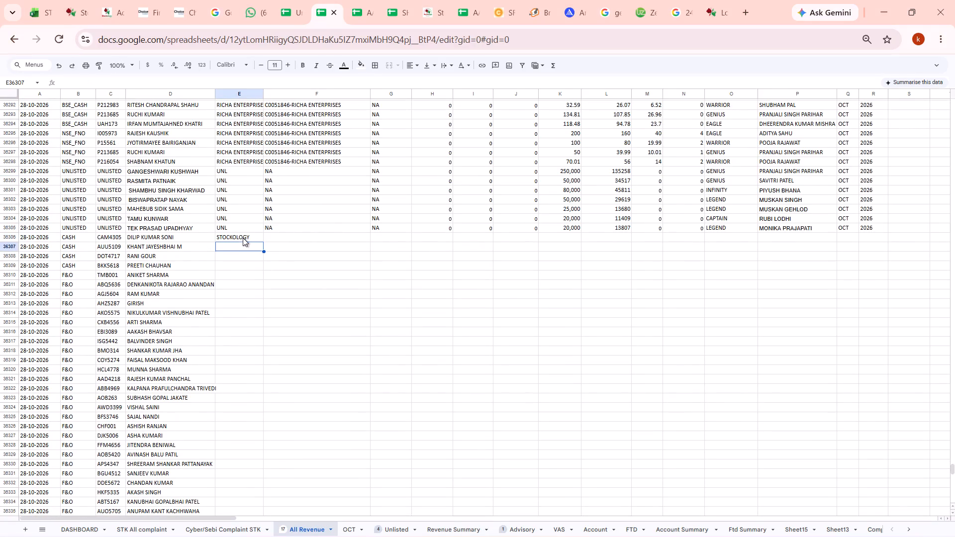
key("Up")
key("ctrl+c")
key("Left")
key("ctrl+Down")
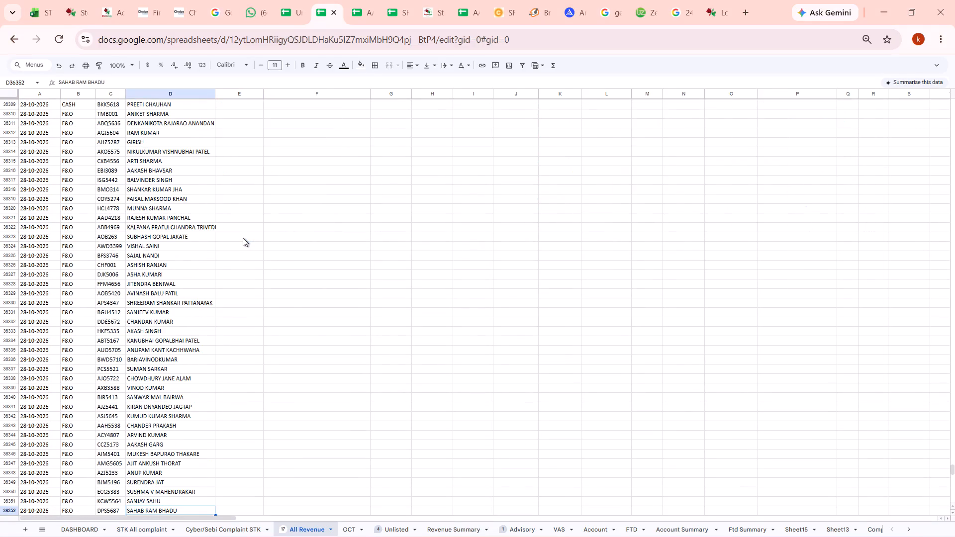
key("Right")
key("ctrl+shift+Up")
key("ctrl+v")
Copy all the branch codes in Sheet1's column A, A1 through A47, in the Excel workbook.
key("Right")
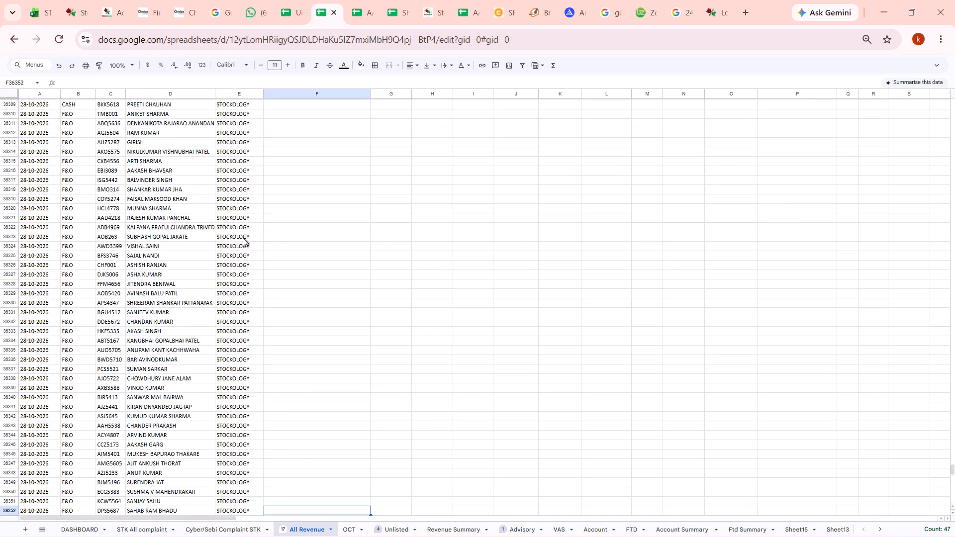
key("ctrl+Up")
scroll(243, 238, "up", 1)
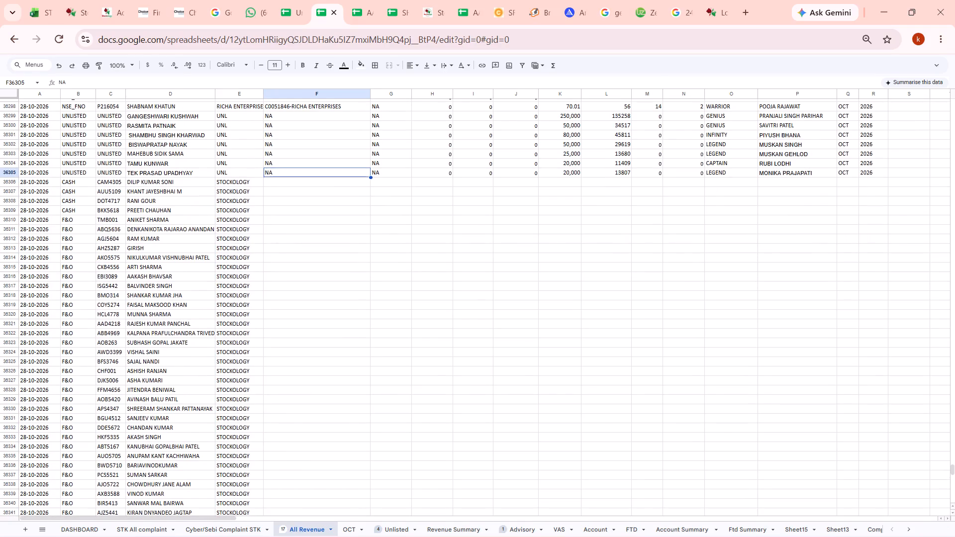
left_click(116, 262)
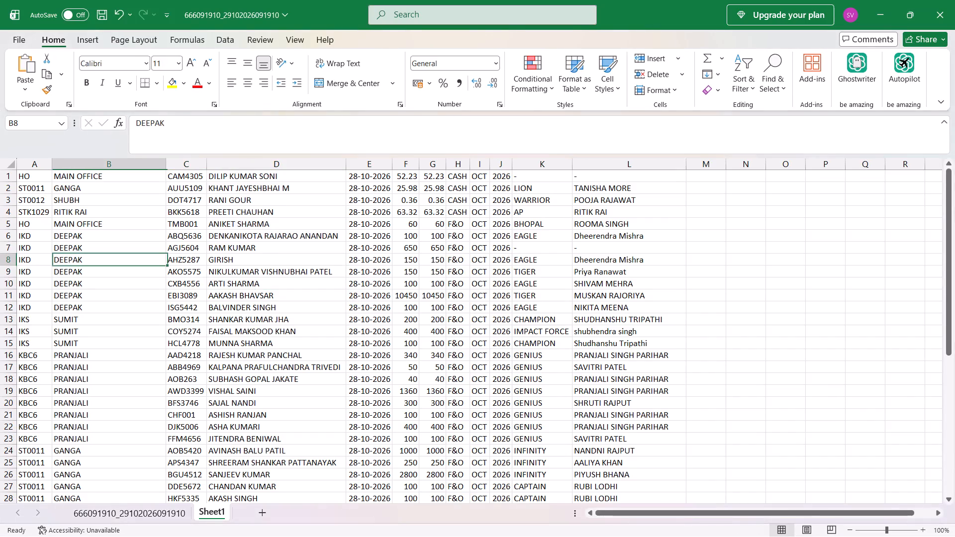
key("ctrl+Left")
key("ctrl+Up")
key("ctrl+shift+Down")
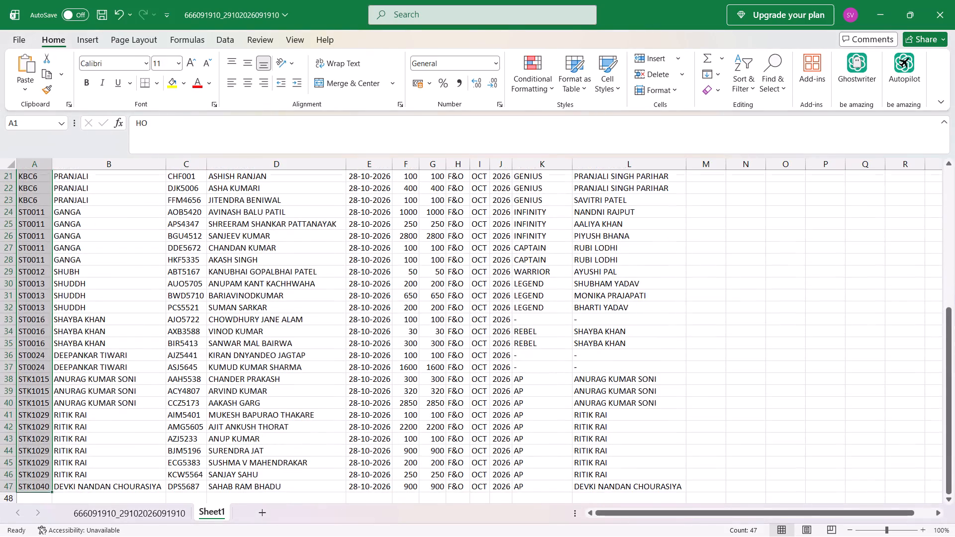
key("ctrl+c")
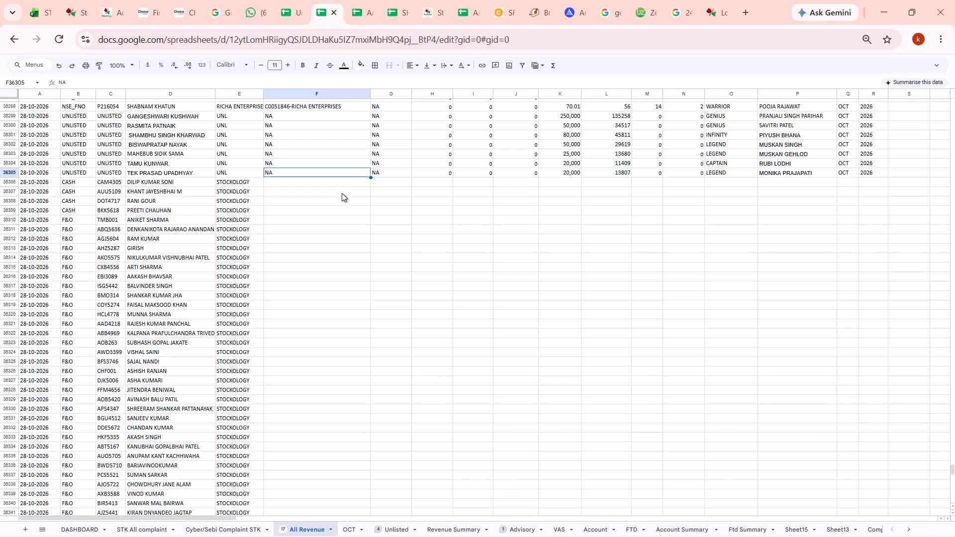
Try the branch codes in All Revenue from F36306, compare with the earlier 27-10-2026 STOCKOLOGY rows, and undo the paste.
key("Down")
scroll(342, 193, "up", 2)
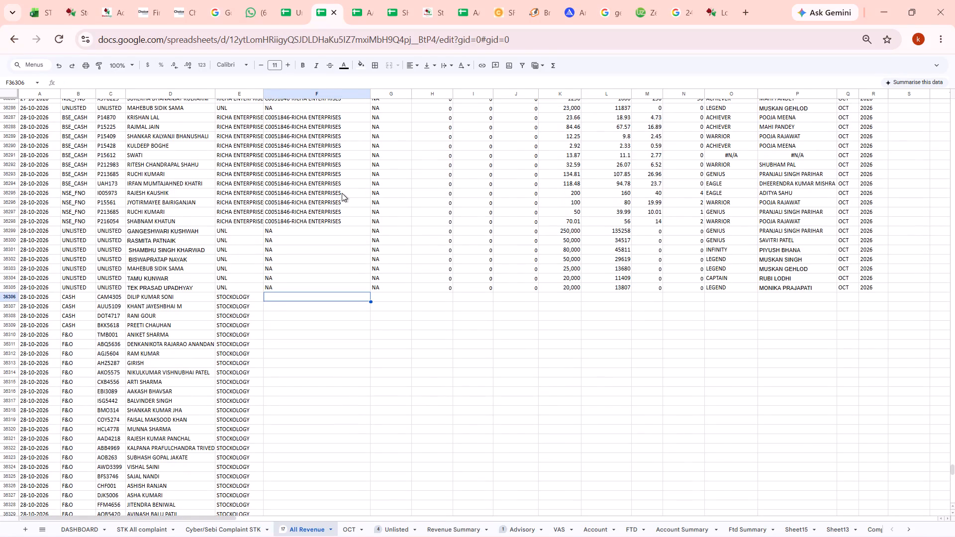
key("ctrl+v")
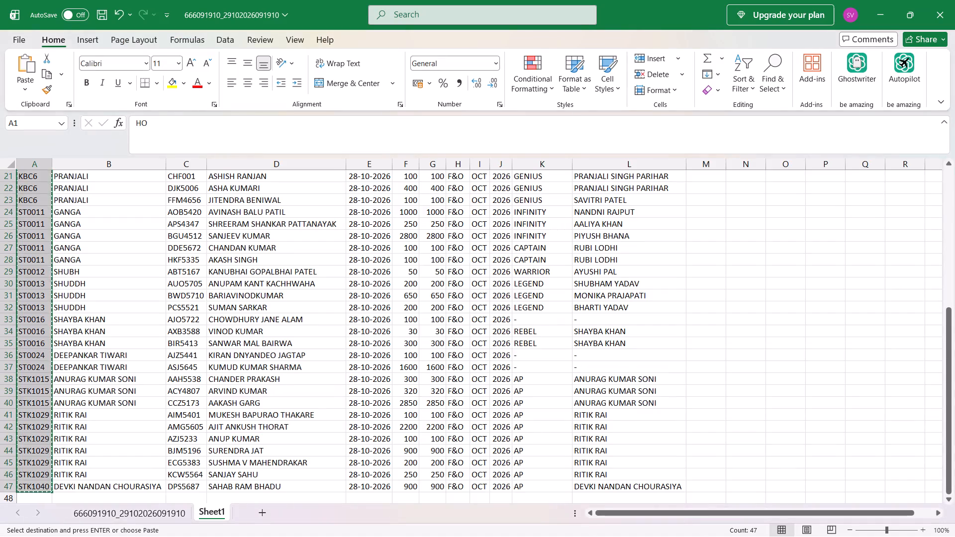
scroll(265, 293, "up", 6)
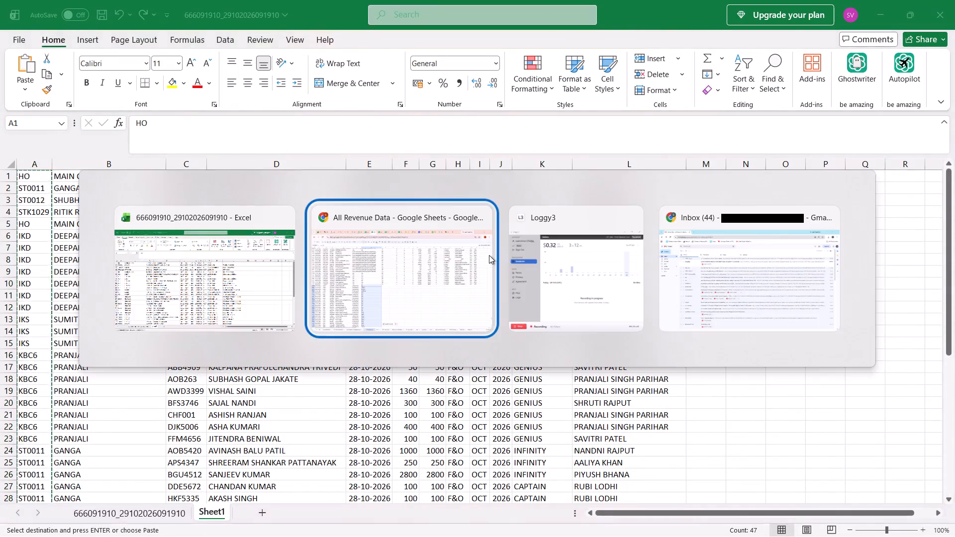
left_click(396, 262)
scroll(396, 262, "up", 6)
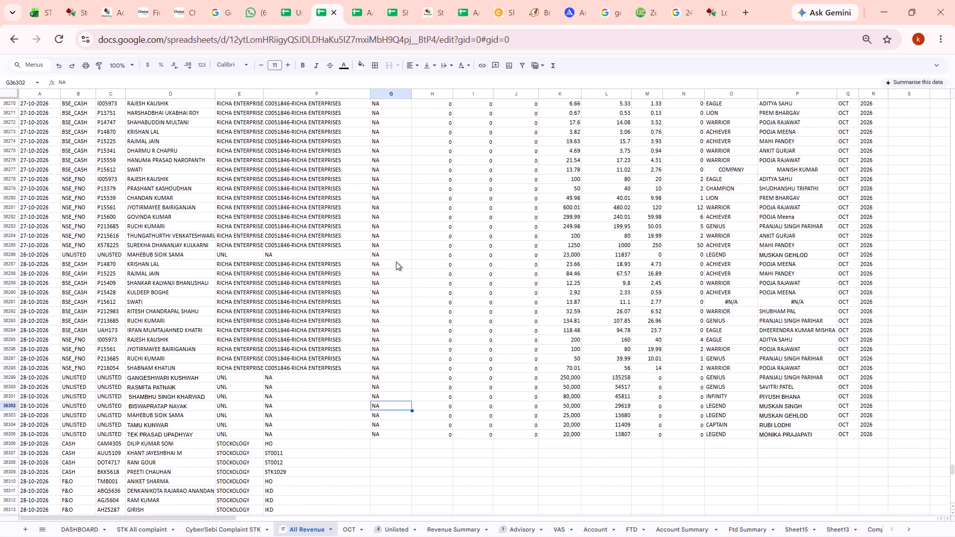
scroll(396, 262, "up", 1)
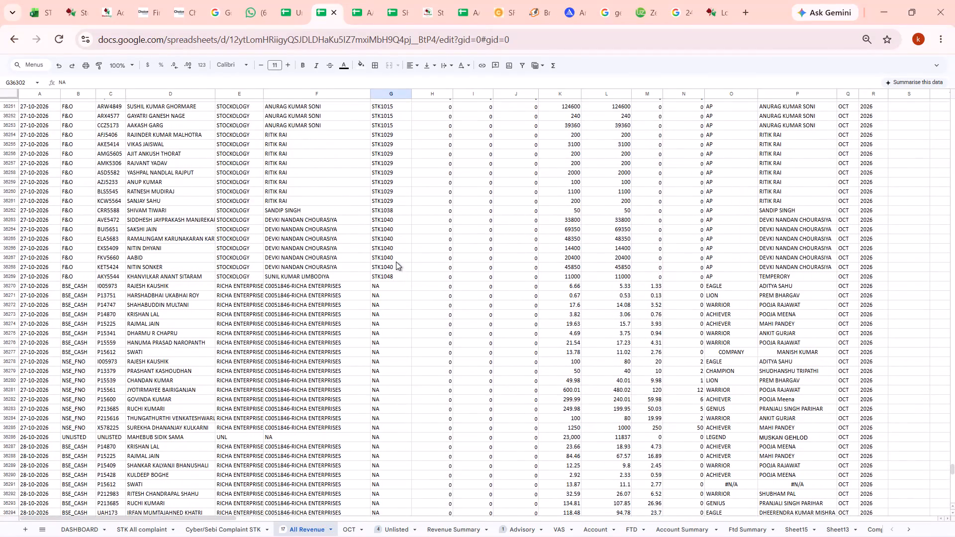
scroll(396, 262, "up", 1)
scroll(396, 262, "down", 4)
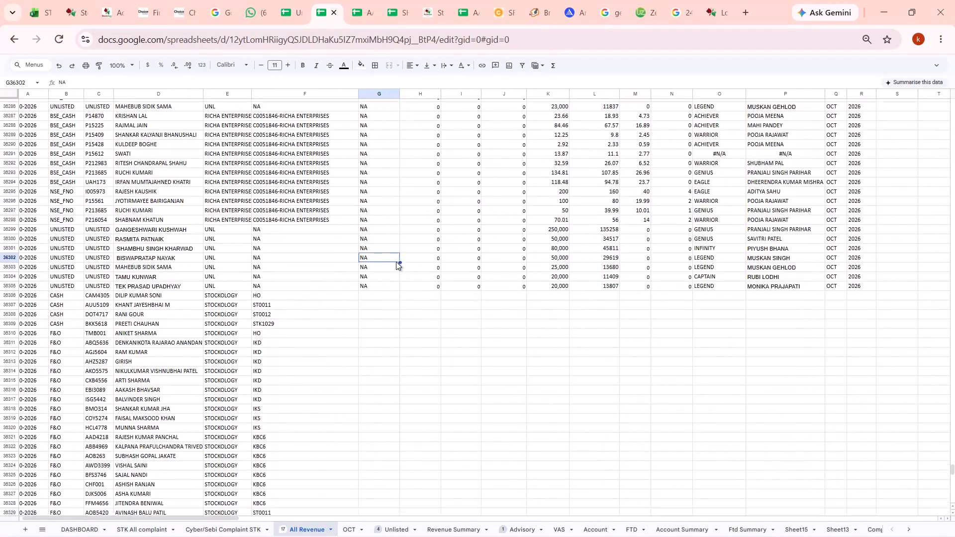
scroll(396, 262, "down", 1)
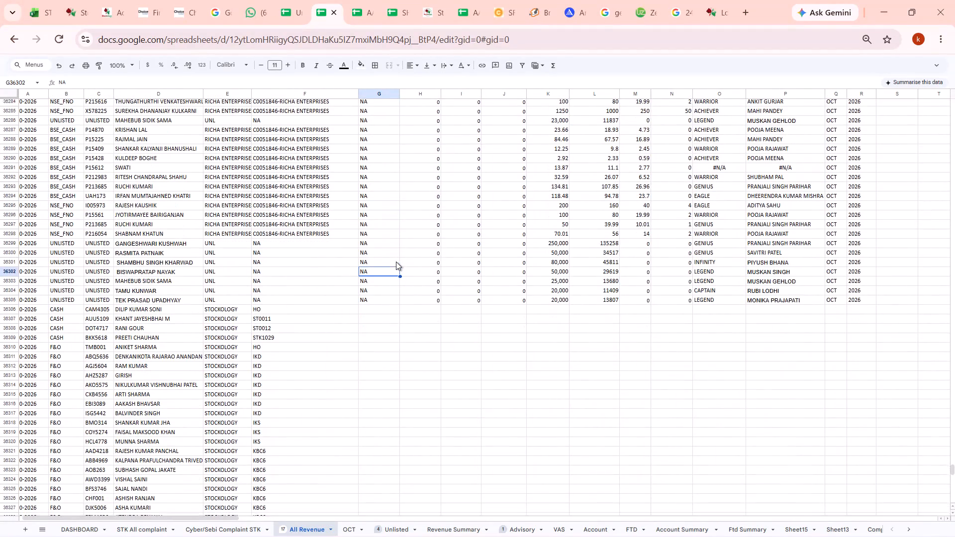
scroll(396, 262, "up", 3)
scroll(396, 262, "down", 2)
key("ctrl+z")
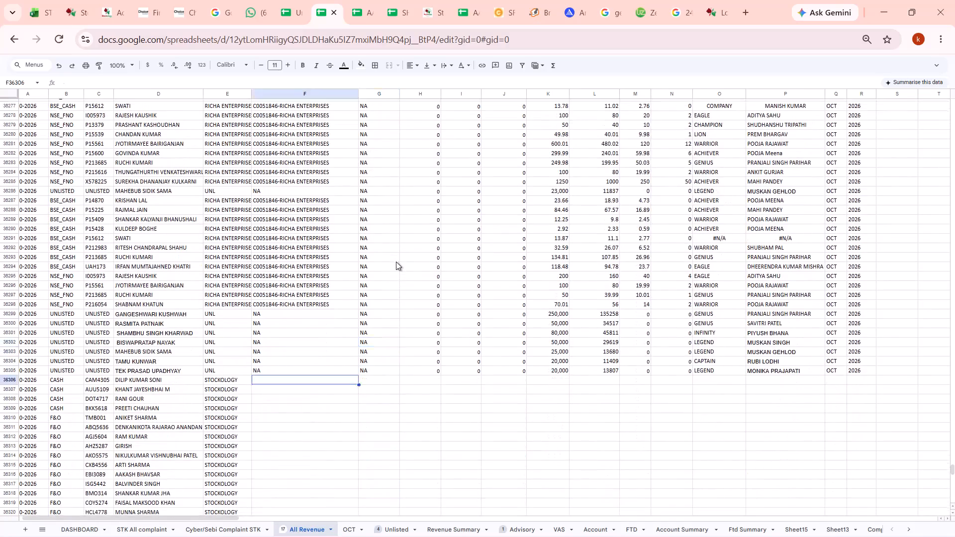
Paste the copied branch codes into All Revenue's column G starting at G36306.
left_click(376, 382)
key("ctrl+v")
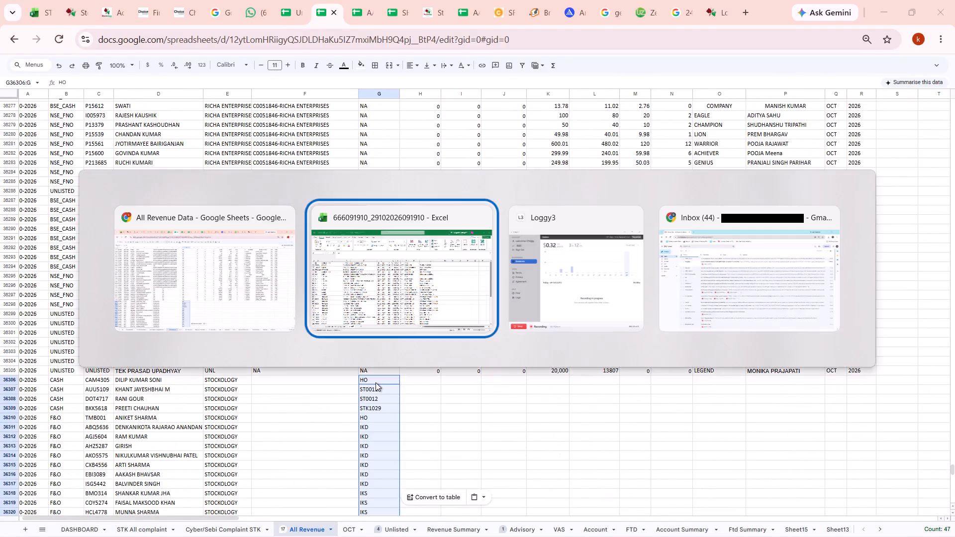
Copy the branch names from Sheet1 column B into All Revenue's column F starting at F36306.
left_click(139, 311)
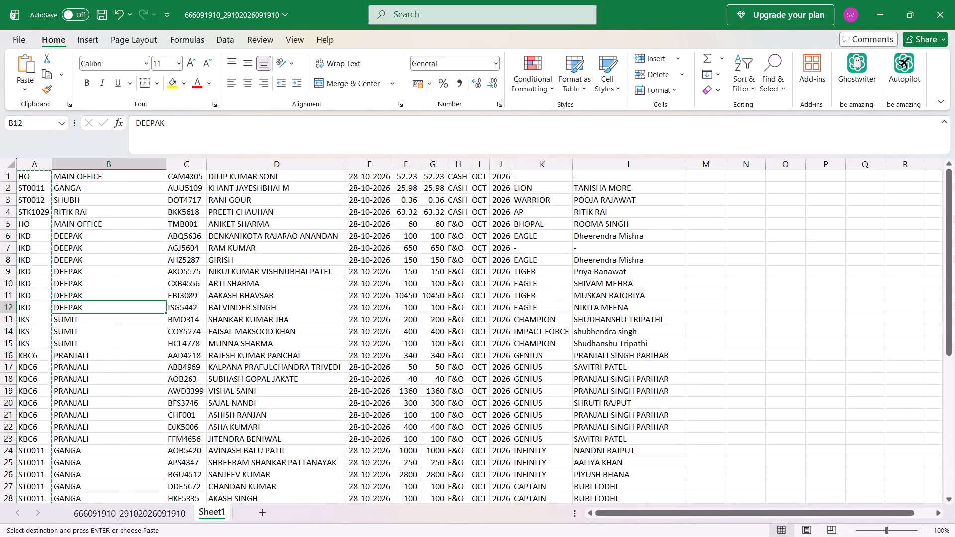
key("ctrl+Up")
key("ctrl+shift+Down")
key("ctrl+c")
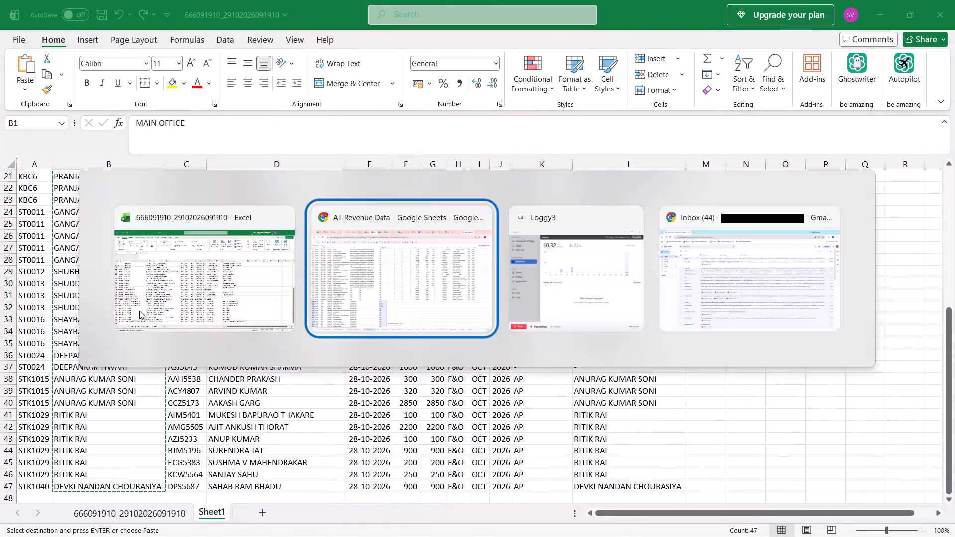
left_click(271, 383)
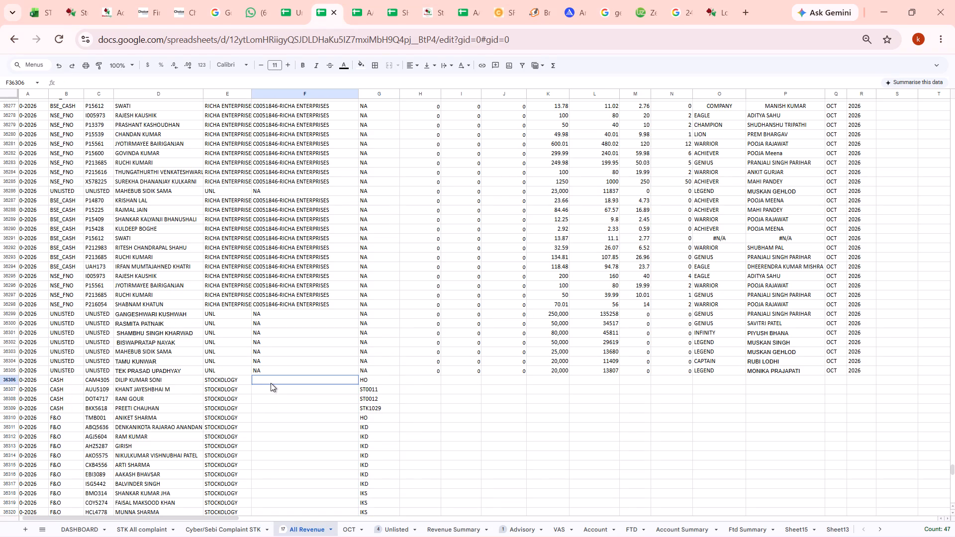
key("ctrl+v")
Copy the zeros from H36305:J36305 down columns H to J through row 36352.
left_click_drag(438, 369, 491, 370)
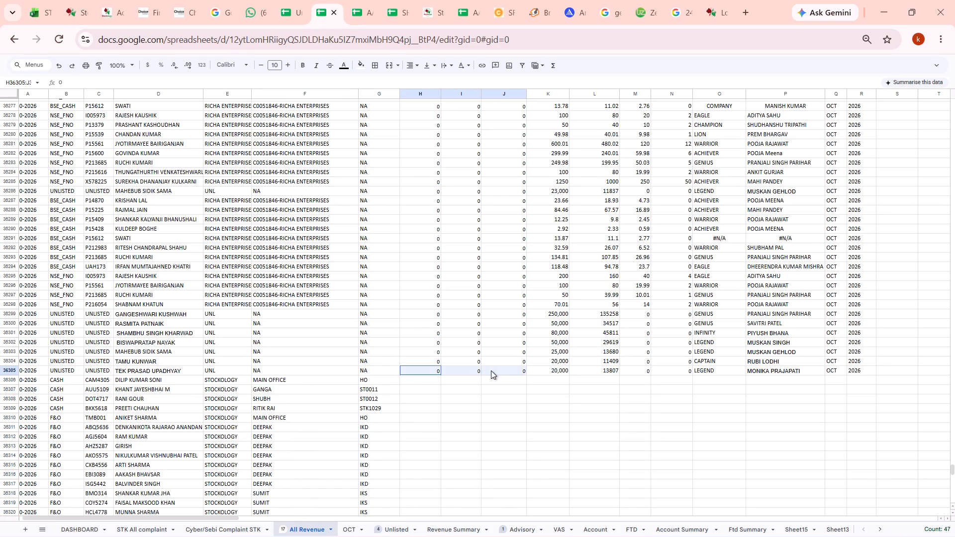
left_click_drag(491, 370, 503, 371)
key("ctrl+c")
left_click(390, 376)
key("ctrl+Down")
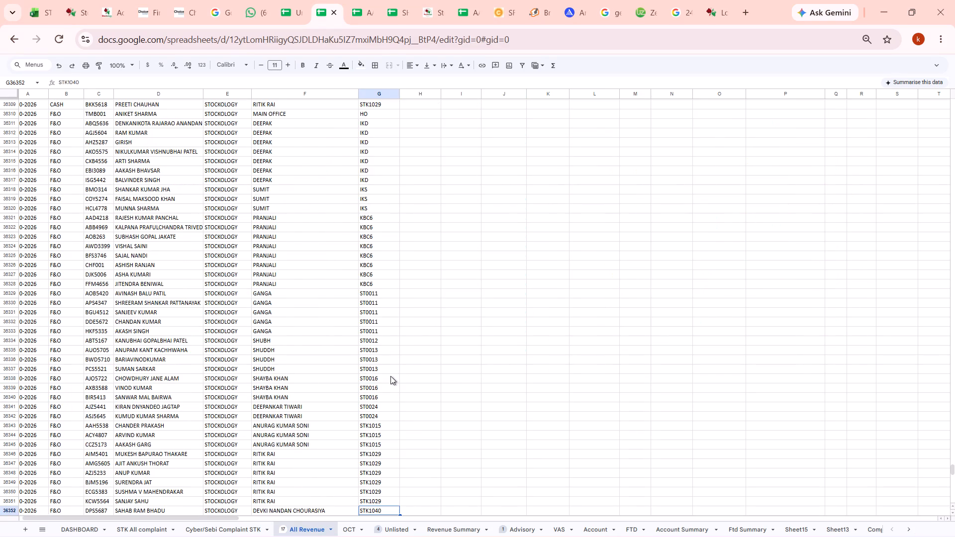
key("Right")
key("ctrl+shift+Up")
key("ctrl+v")
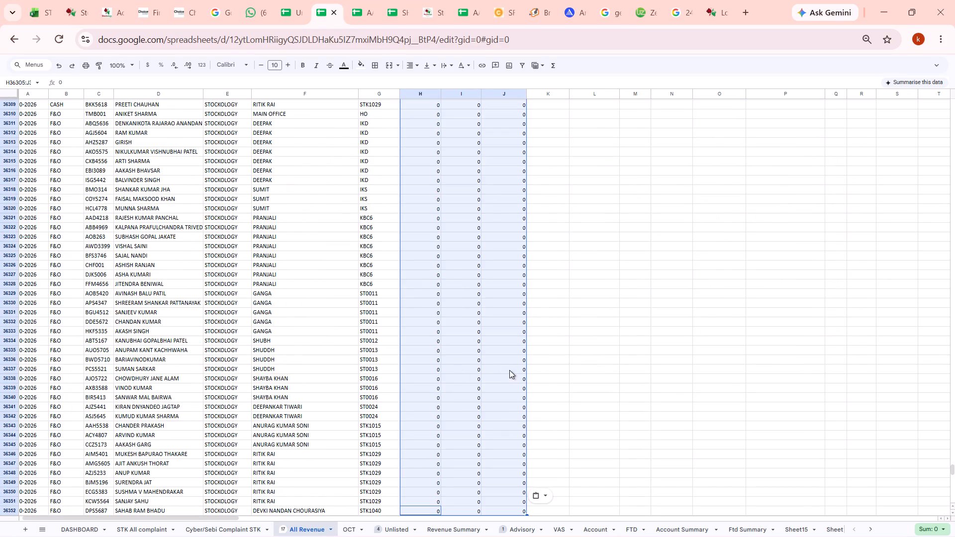
Copy the revenue amounts from Sheet1 columns F and G into All Revenue's columns K and L starting at K36306.
left_click(541, 375)
key("ctrl+Up")
key("ctrl+Right")
scroll(541, 375, "left", 2)
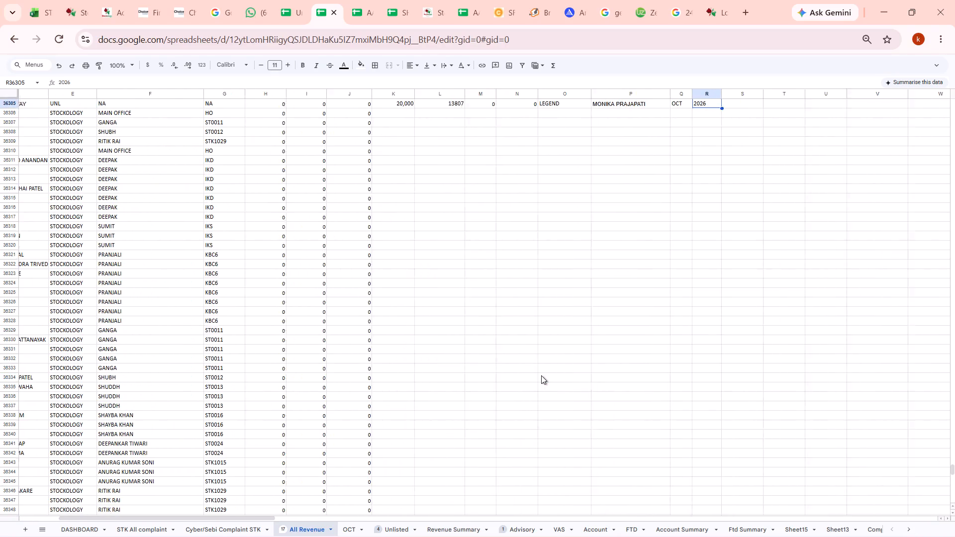
left_click(404, 369)
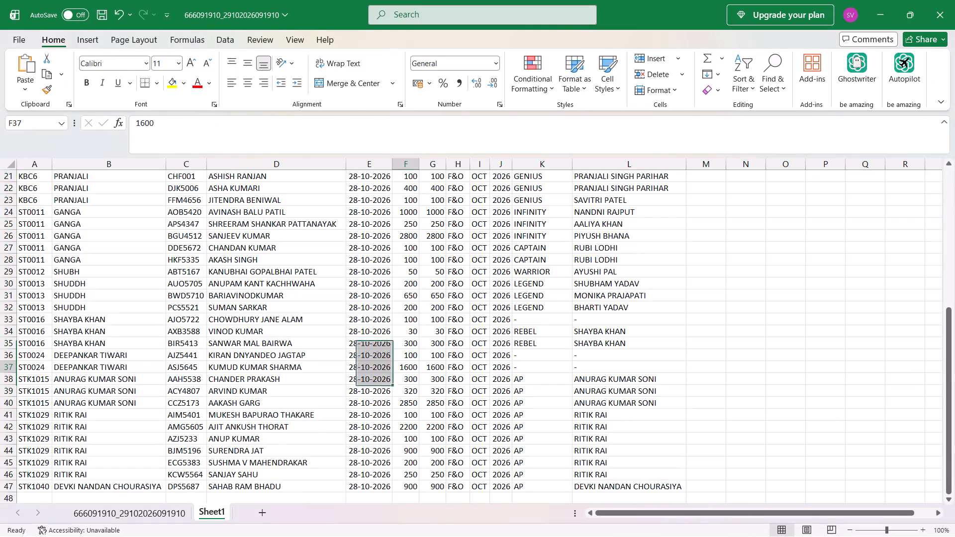
key("ctrl+Up")
key("shift+Right")
key("ctrl+shift+Down")
key("ctrl+c")
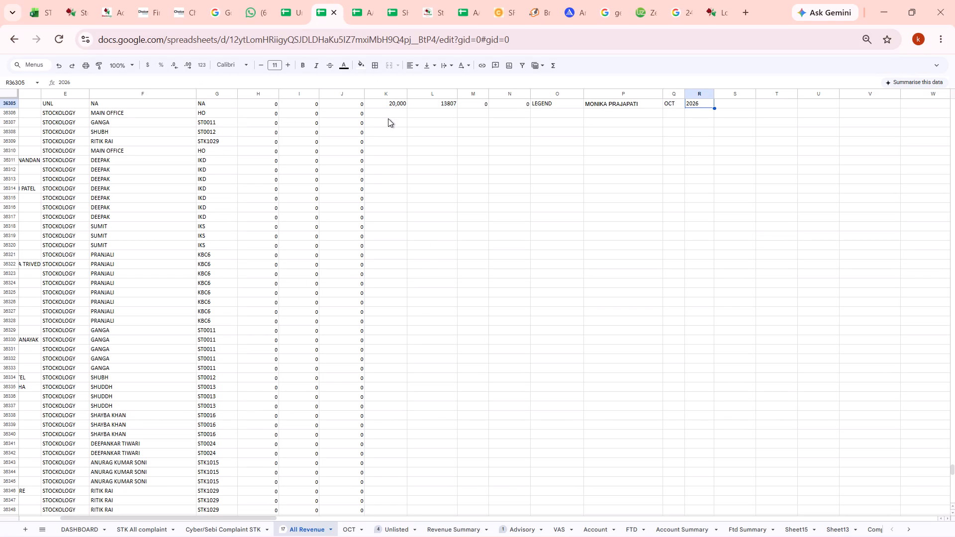
left_click(393, 114)
key("ctrl+v")
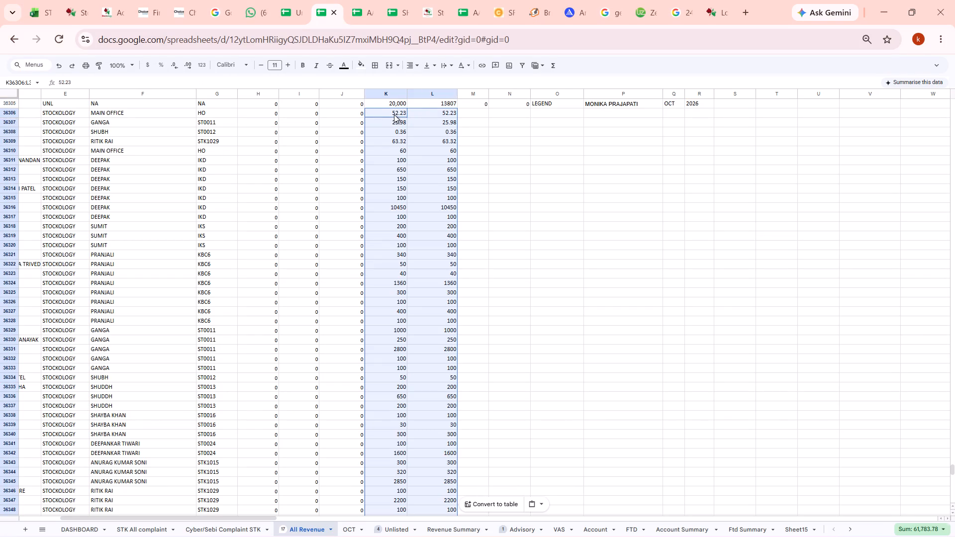
Copy the zeros from M36305:N36305 down columns M and N through row 36352.
left_click_drag(477, 103, 508, 103)
key("ctrl+c")
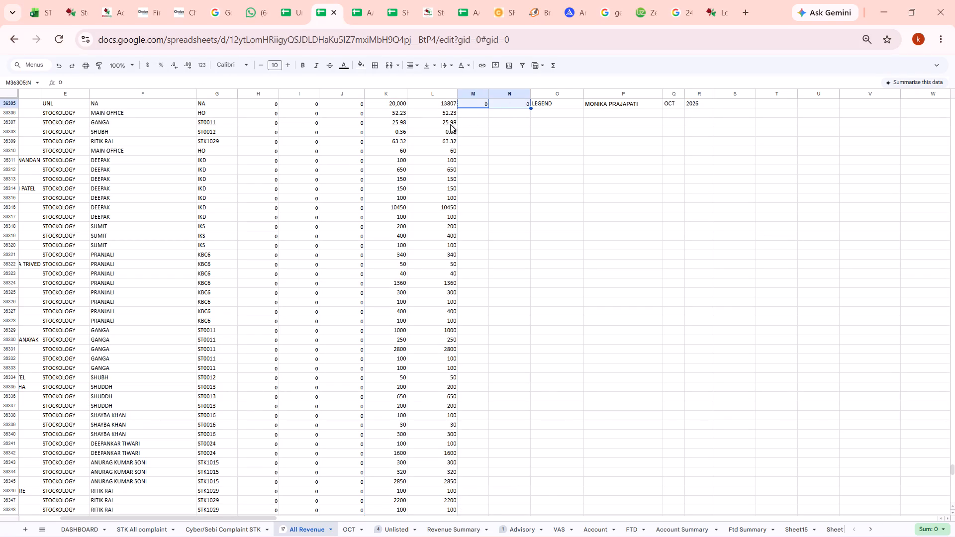
left_click(450, 124)
key("ctrl+Down")
key("Right")
key("ctrl+shift+Up")
key("ctrl+v")
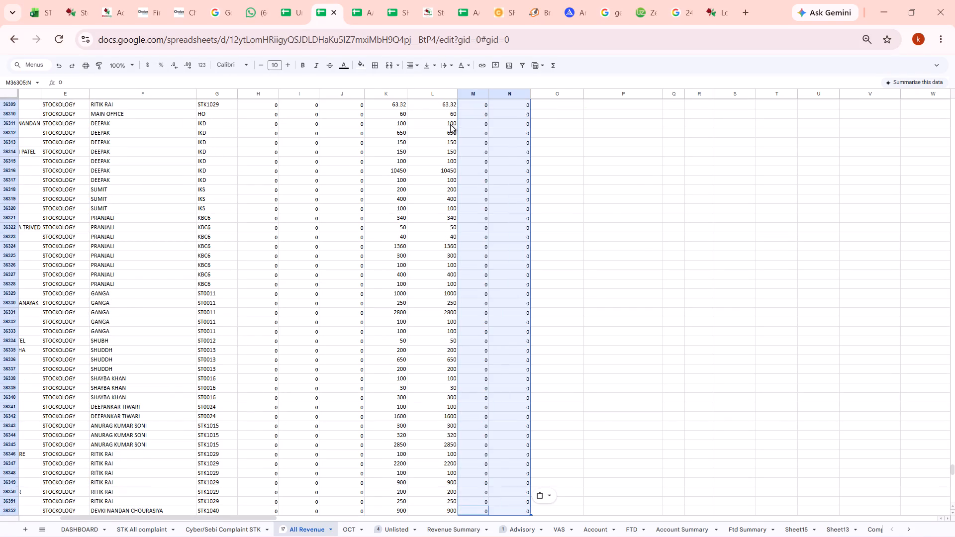
Copy the team and person names from Excel Sheet1 columns K and L into All Revenue's columns O and P starting at O36306.
left_click(559, 164)
key("ctrl+Up")
scroll(559, 164, "up", 1)
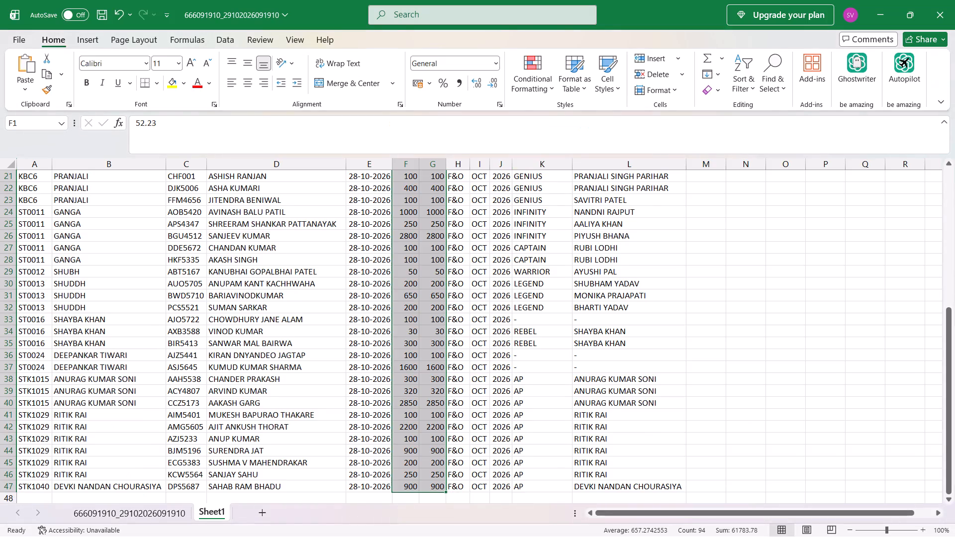
left_click(526, 241)
key("ctrl+Up")
key("shift+Right")
key("ctrl+shift+Down")
key("ctrl+c")
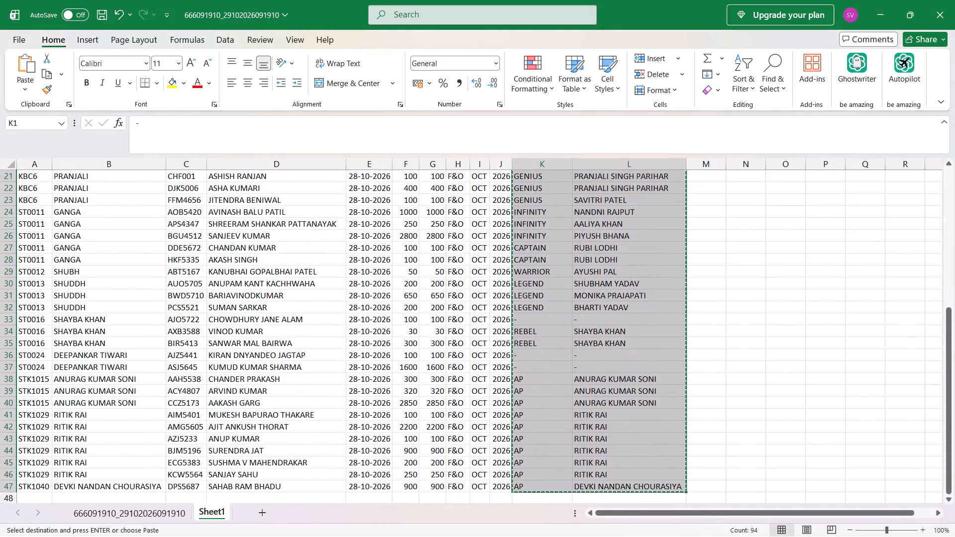
key("Down")
key("ctrl+v")
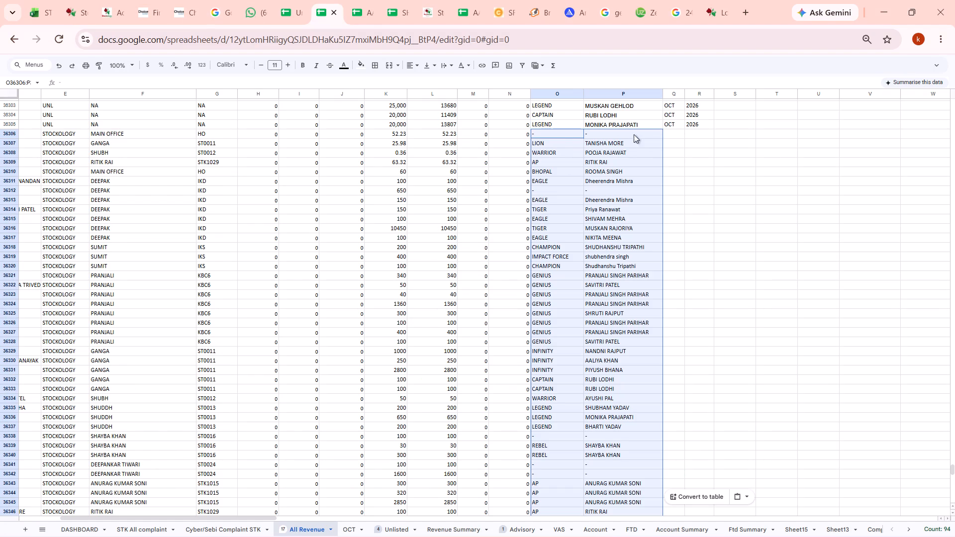
Check the pasted team and person names in columns O and P of All Revenue, from row 36306 to row 36324.
left_click_drag(558, 137, 597, 147)
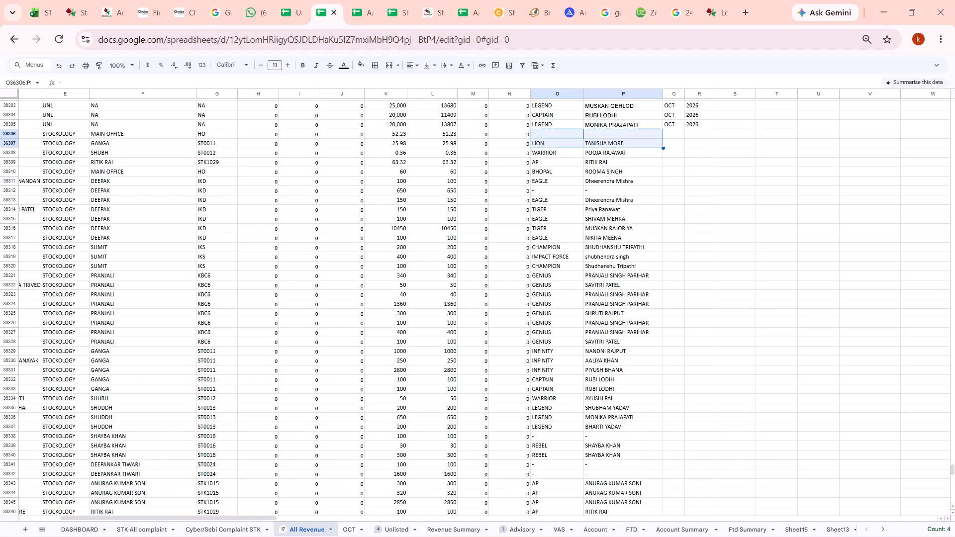
left_click(574, 161)
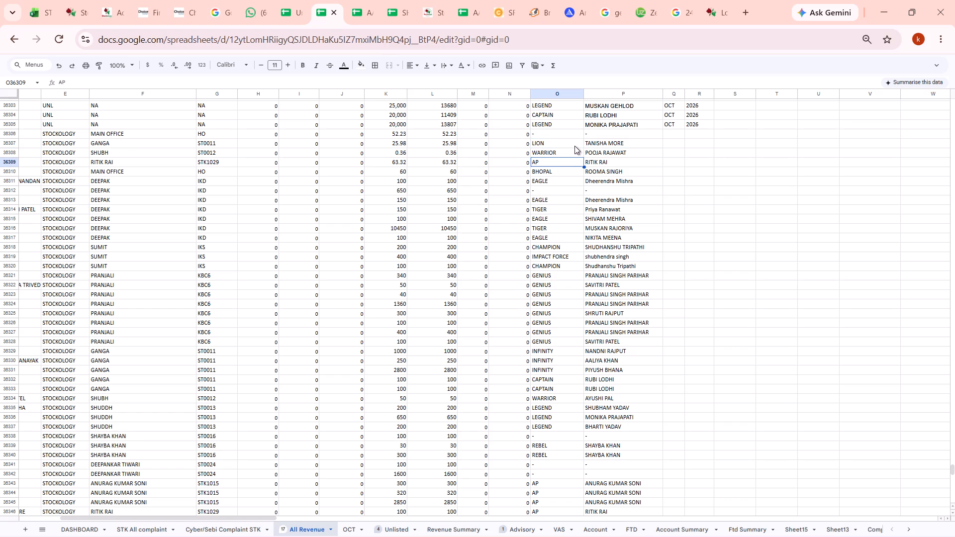
left_click_drag(574, 146, 593, 165)
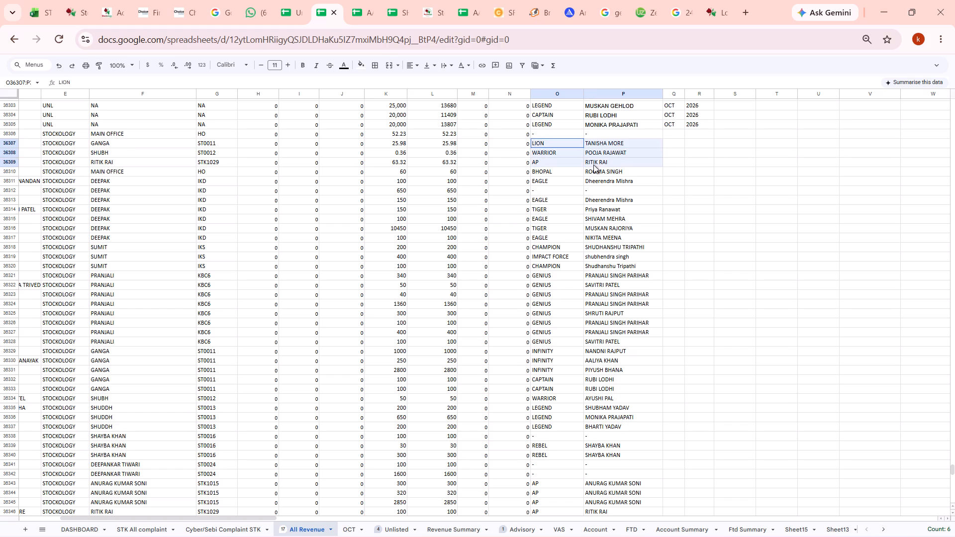
left_click_drag(593, 165, 590, 203)
left_click_drag(565, 220, 607, 223)
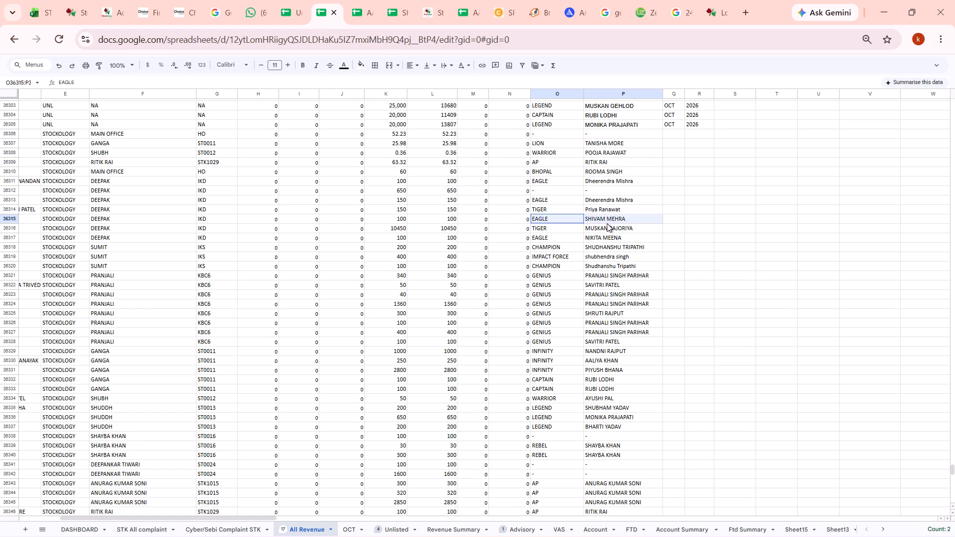
left_click_drag(607, 223, 606, 257)
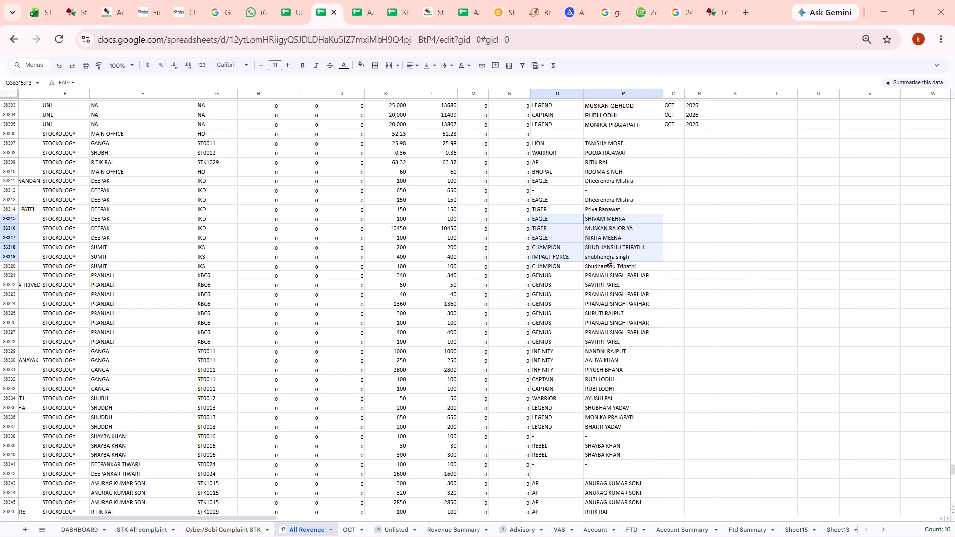
left_click_drag(606, 257, 605, 269)
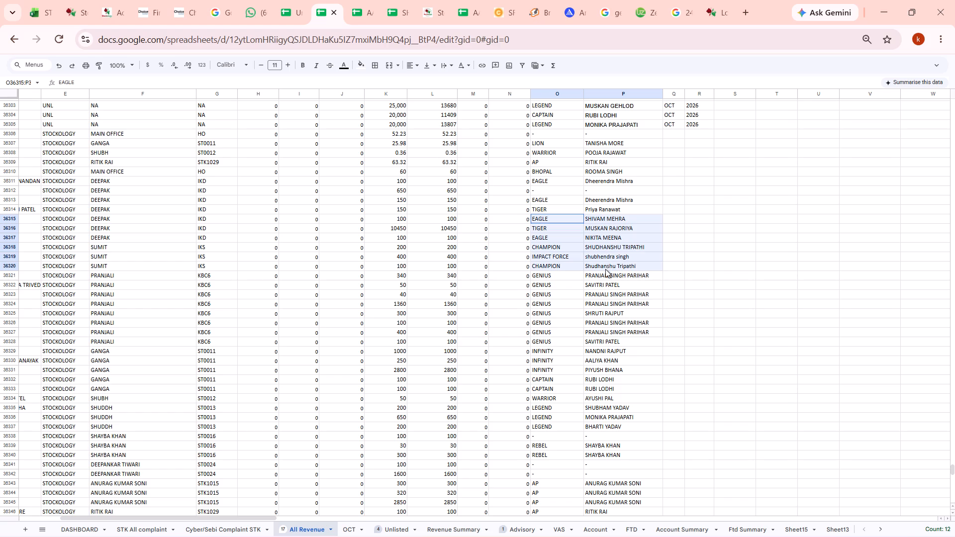
left_click_drag(605, 269, 599, 309)
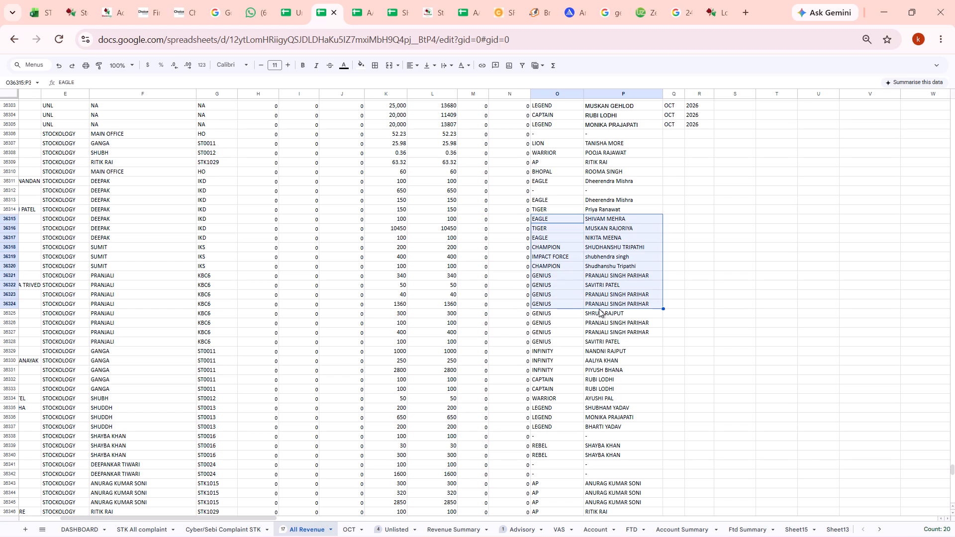
Replace the person name in P36325 with a copy of the name in P36324.
left_click(599, 309)
key("ctrl+c")
key("Down")
key("ctrl+v")
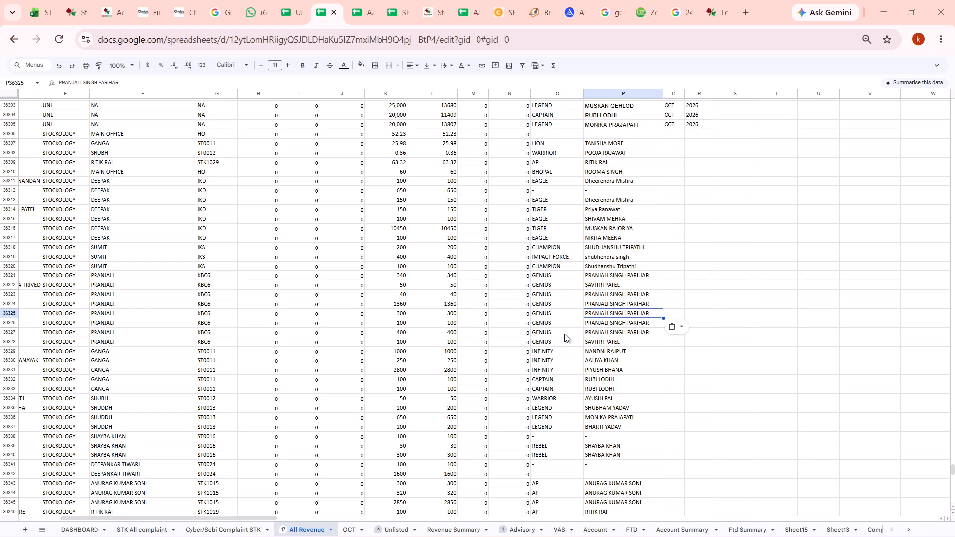
Check the remaining team and person names in columns O and P, from row 36327 to row 36352.
left_click_drag(564, 334, 603, 385)
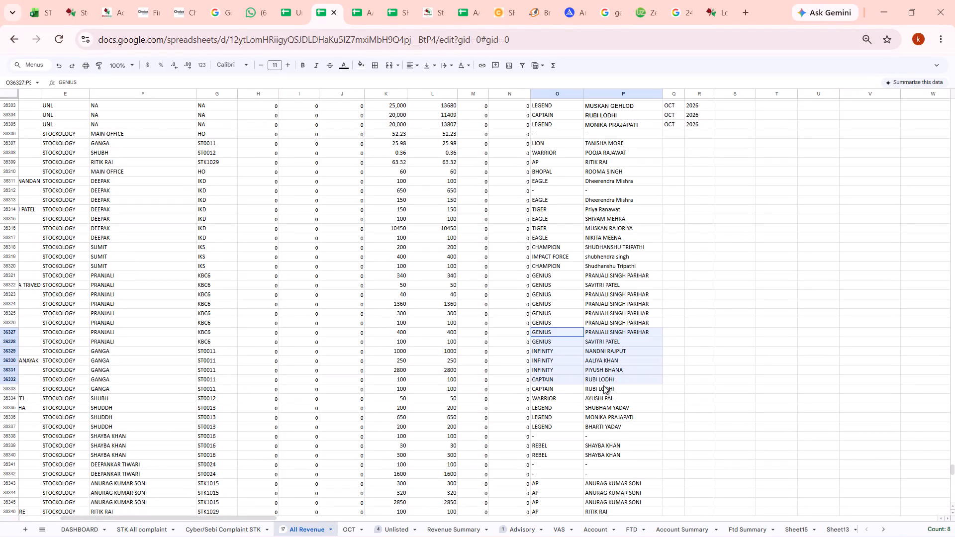
left_click_drag(603, 385, 601, 395)
scroll(601, 395, "down", 1)
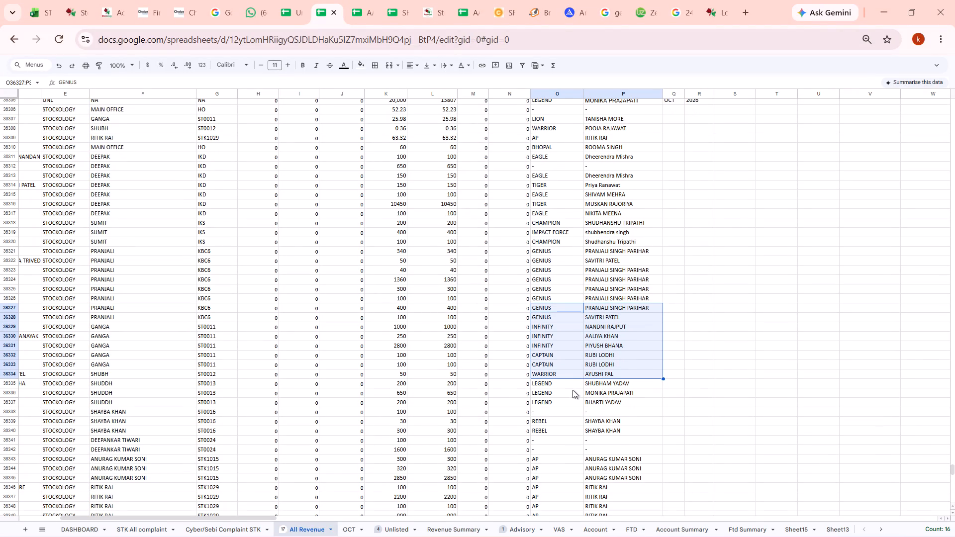
left_click_drag(573, 389, 597, 403)
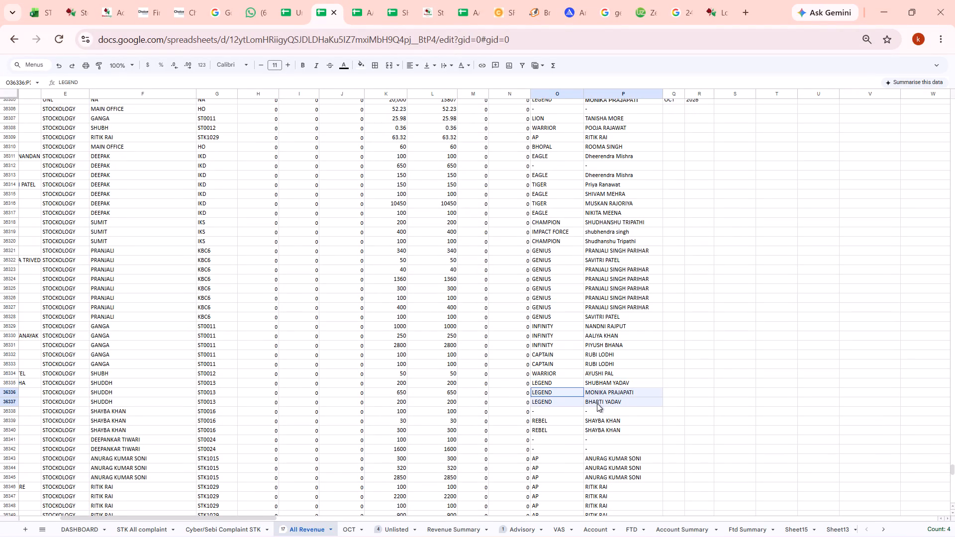
left_click_drag(597, 403, 597, 423)
scroll(597, 423, "down", 1)
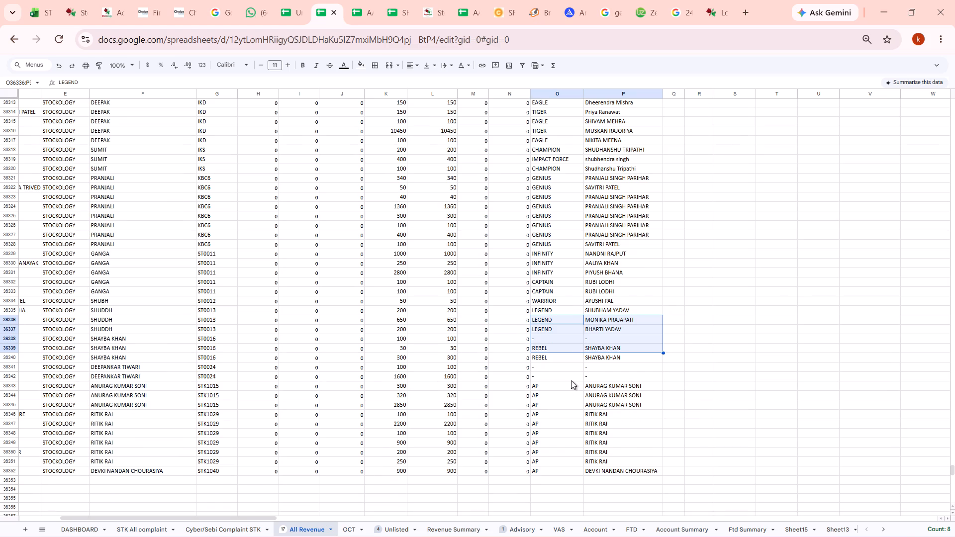
left_click_drag(571, 380, 609, 467)
left_click(609, 467)
Copy OCT and 2026 from Q36305:R36305 down columns Q and R through row 36352.
scroll(609, 467, "up", 2)
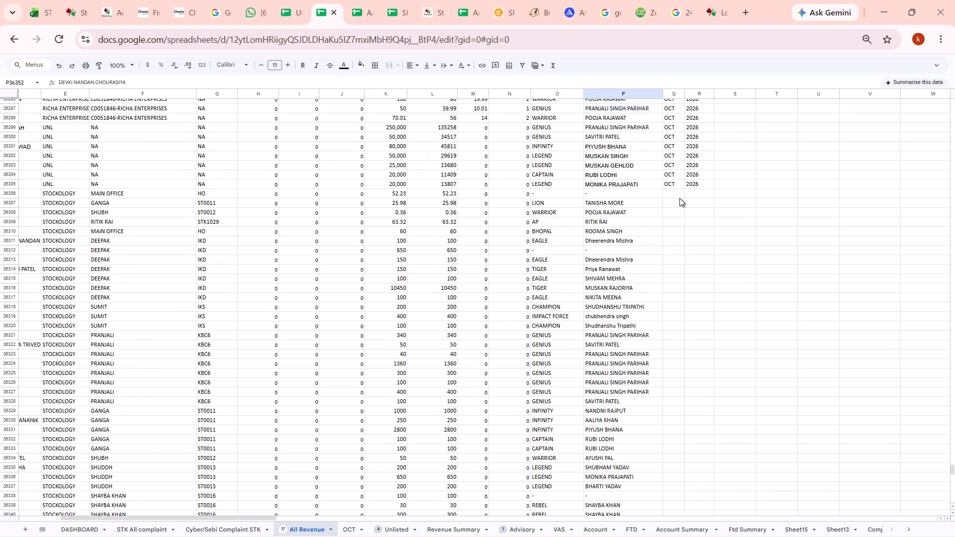
left_click(679, 185)
key("shift+Right")
key("ctrl+c")
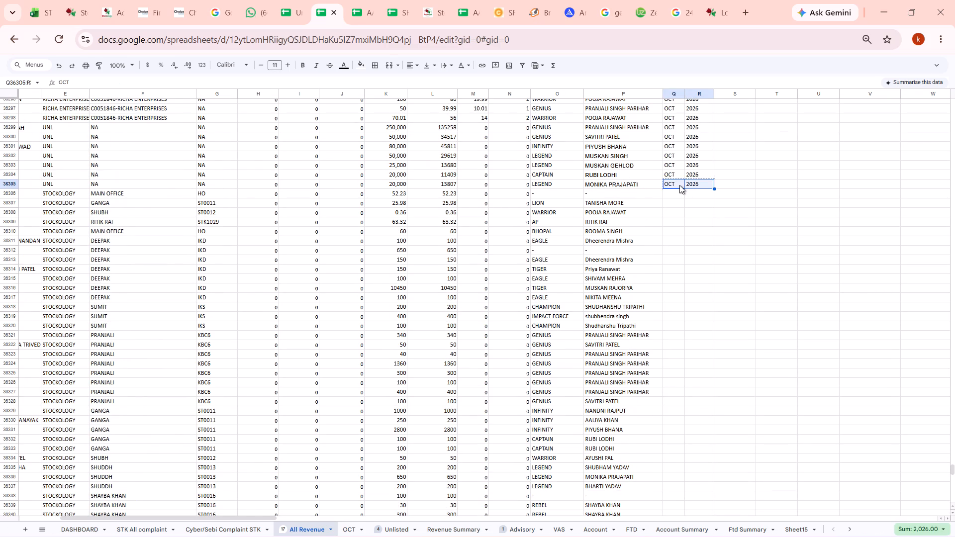
key("Left")
key("ctrl+Down")
key("Right")
key("ctrl+shift+Up")
key("ctrl+v")
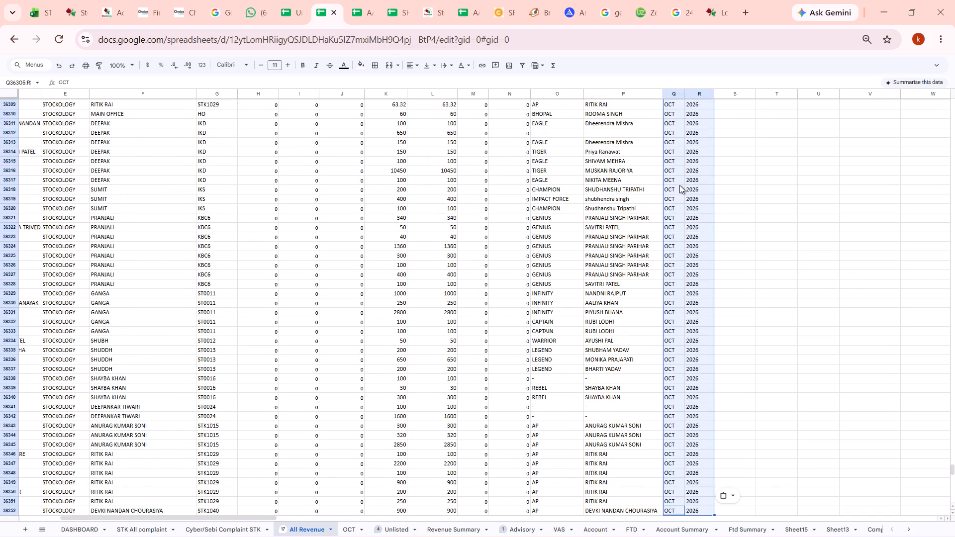
Look over the completed 28-10-2026 rows and examine how the earlier 26-10-2026 and 27-10-2026 entries are arranged by type.
key("ctrl+Left")
key("ctrl+Left")
left_click(324, 292)
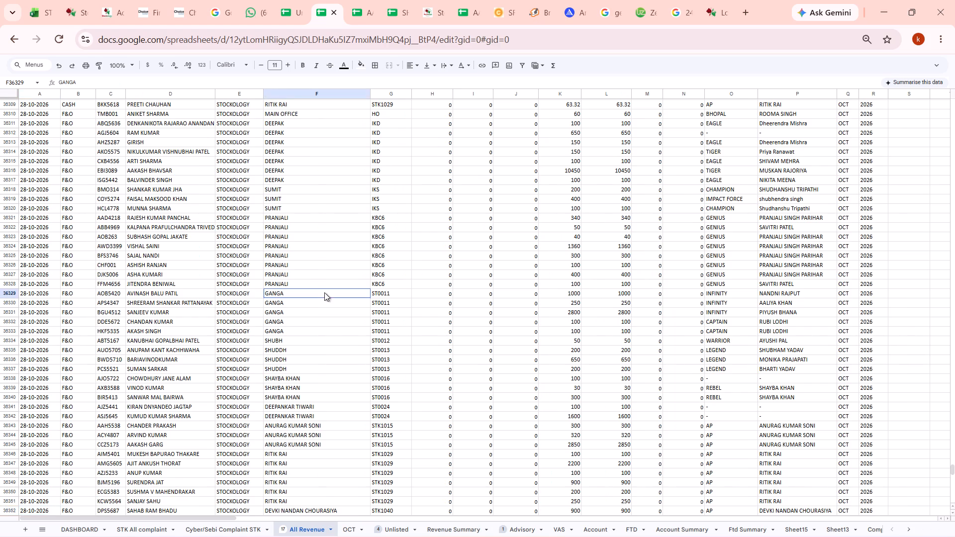
scroll(324, 292, "down", 3)
left_click(324, 292)
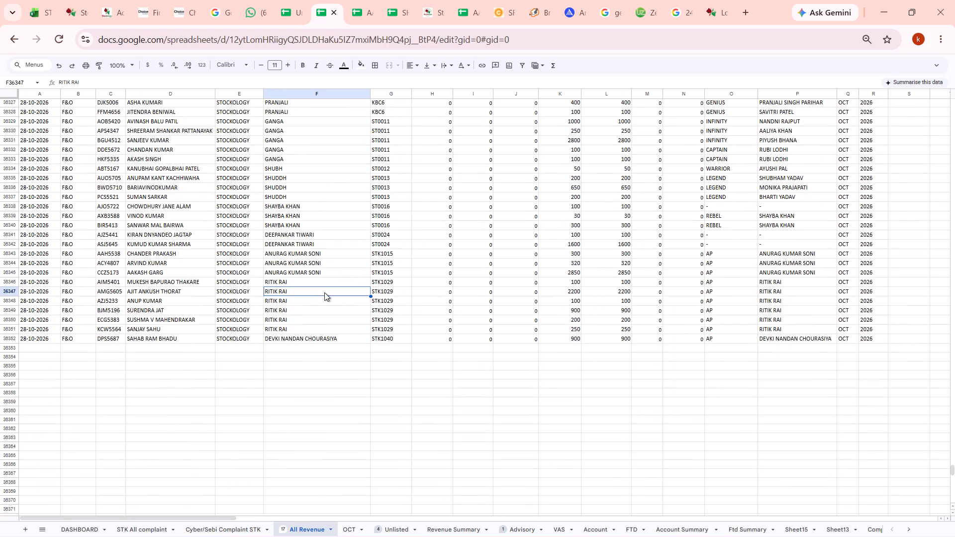
left_click(220, 293)
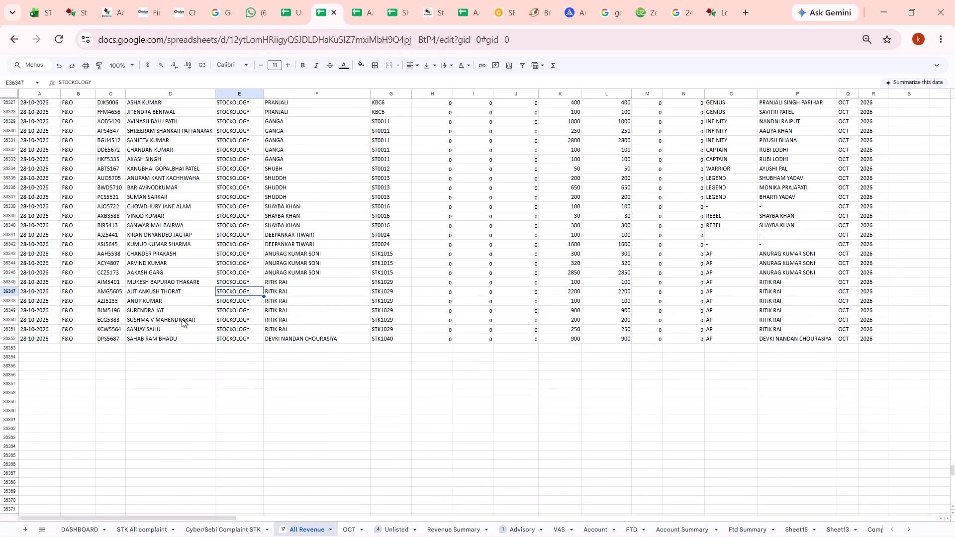
left_click(112, 299)
scroll(112, 299, "up", 12)
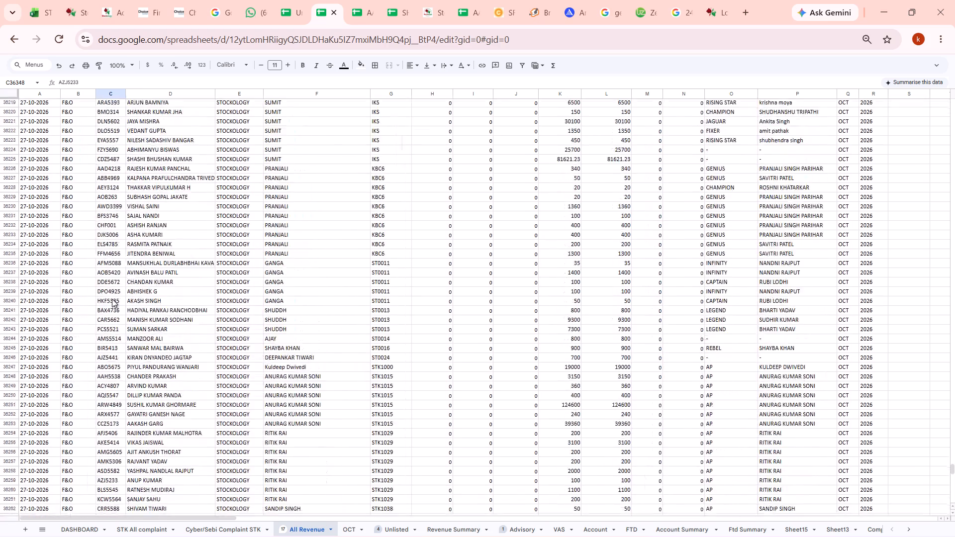
scroll(112, 299, "up", 8)
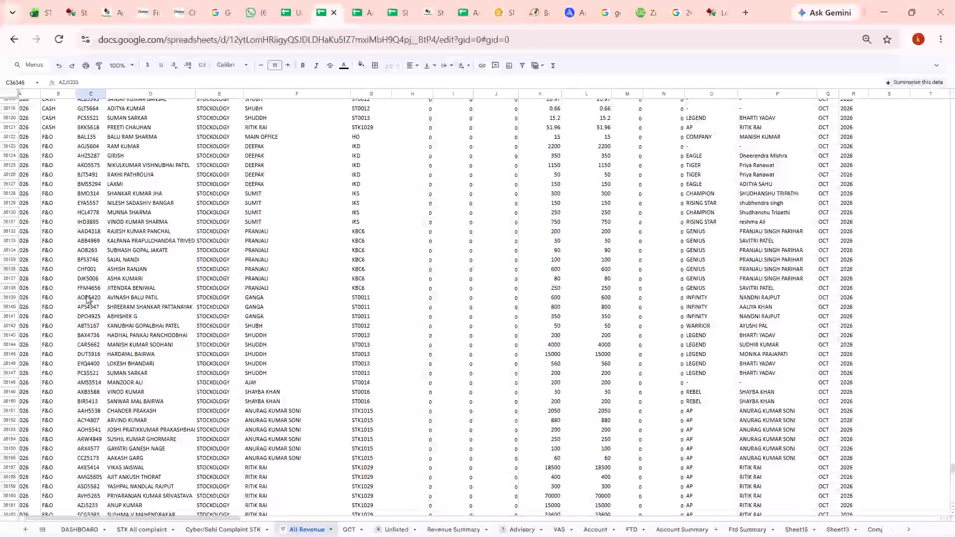
left_click(82, 294)
scroll(82, 294, "up", 2)
scroll(82, 294, "right", 5)
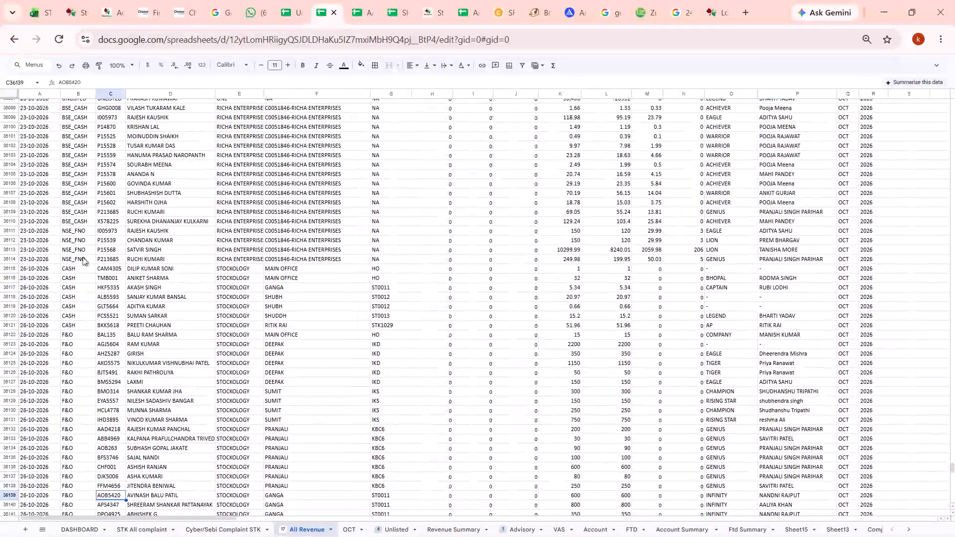
scroll(83, 257, "down", 4)
scroll(21, 403, "down", 1)
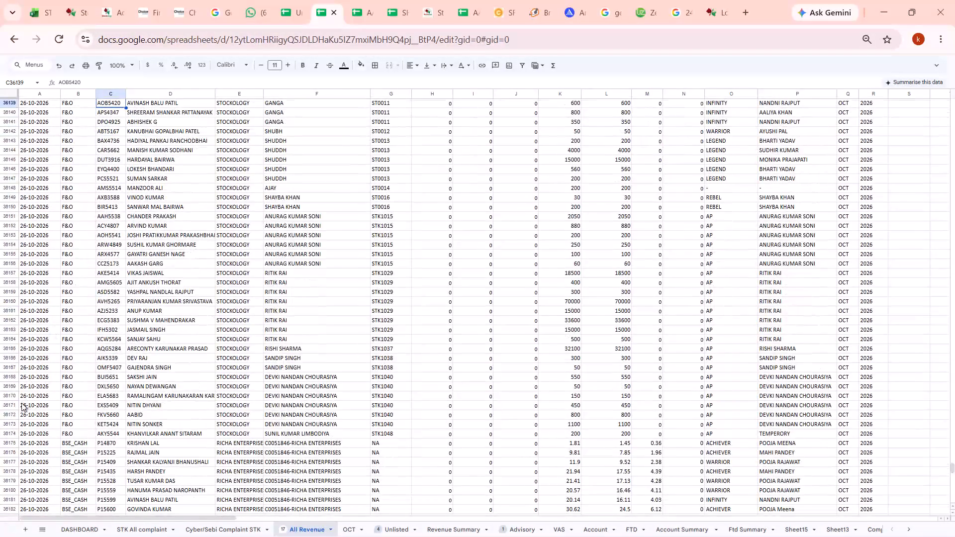
scroll(21, 403, "down", 3)
Go to the last filled row, 36352, in column A of All Revenue and bring the empty rows below it into view.
left_click(37, 411)
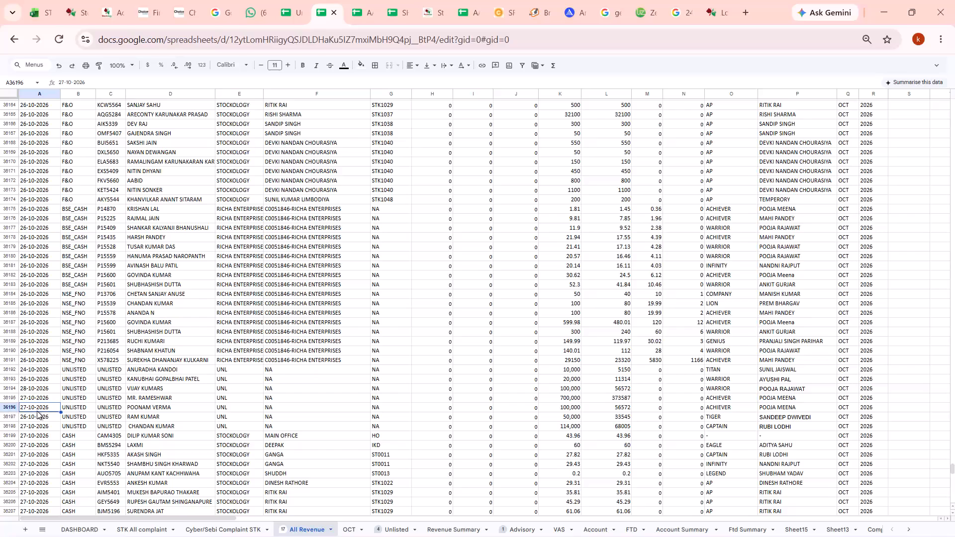
key("Left")
key("Left")
key("Left")
key("Left")
key("Left")
key("Left")
key("Left")
key("Left")
key("Left")
key("Left")
key("Left")
key("Left")
key("Left")
key("Left")
key("ctrl+Down")
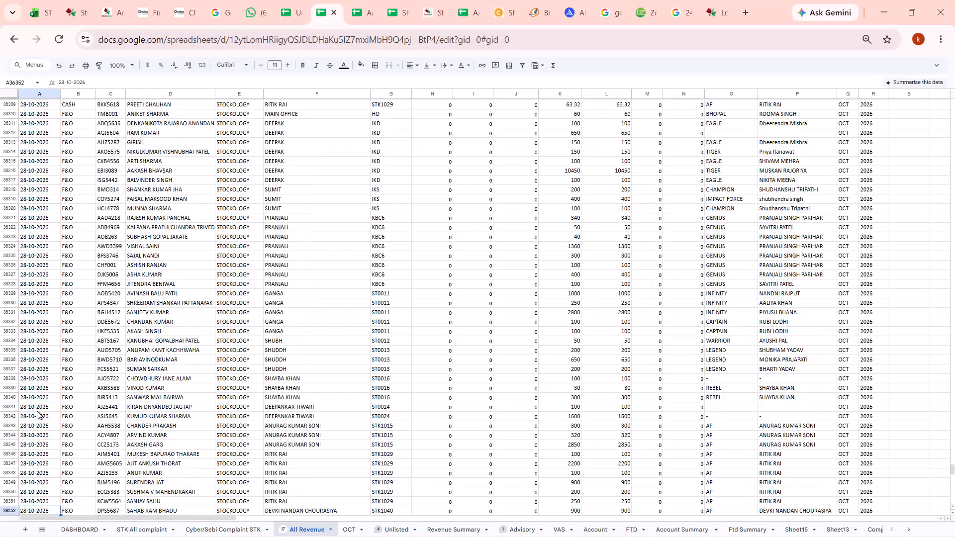
scroll(37, 411, "down", 2)
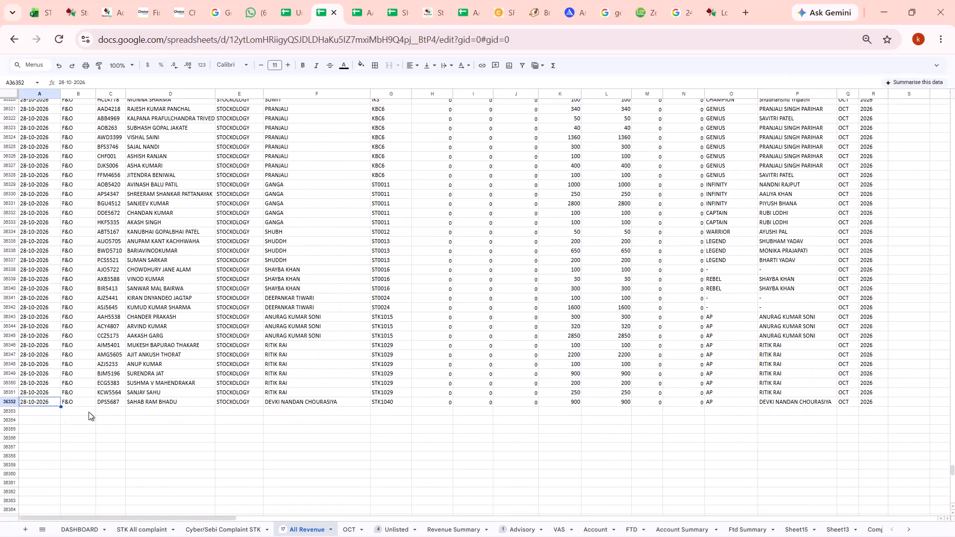